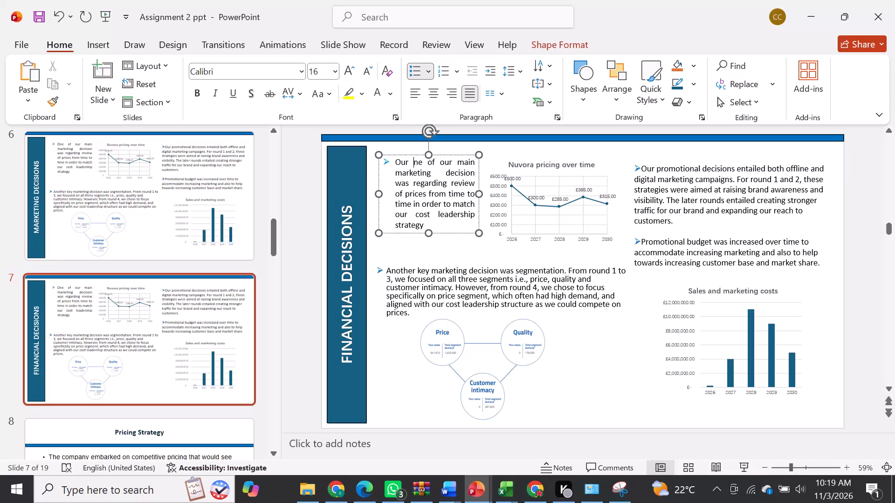
Rewrite the first bullet about financing operations mainly through debt in early rounds, declining once profits start, and remove the leftover marketing text and Nuvora pricing chart.
text(inancing decisions mainly entailed)
key(space)
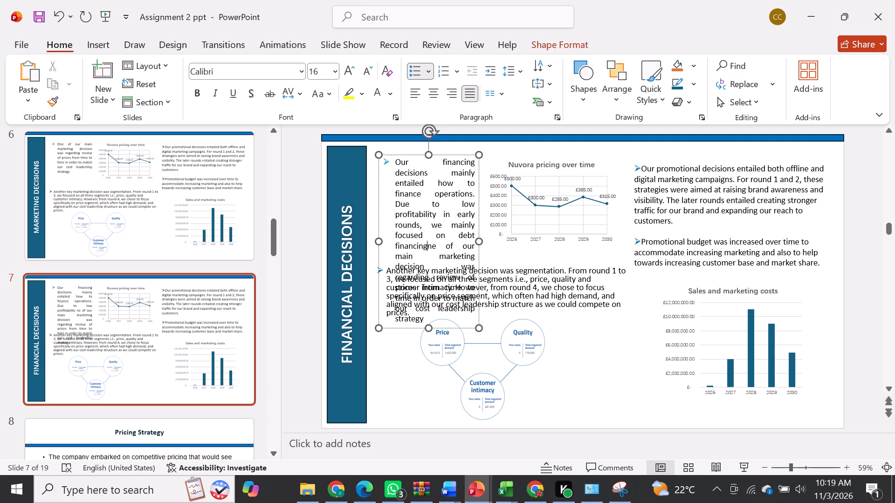
key(Delete)
key(Delete)
key(Delete)
key(Delete)
key(Delete)
key(Delete)
key(Delete)
key(Delete)
key(Delete)
key(Delete)
key(Delete)
key(Delete)
key(Delete)
key(Delete)
key(Delete)
key(Delete)
key(Delete)
key(Delete)
key(Delete)
key(Delete)
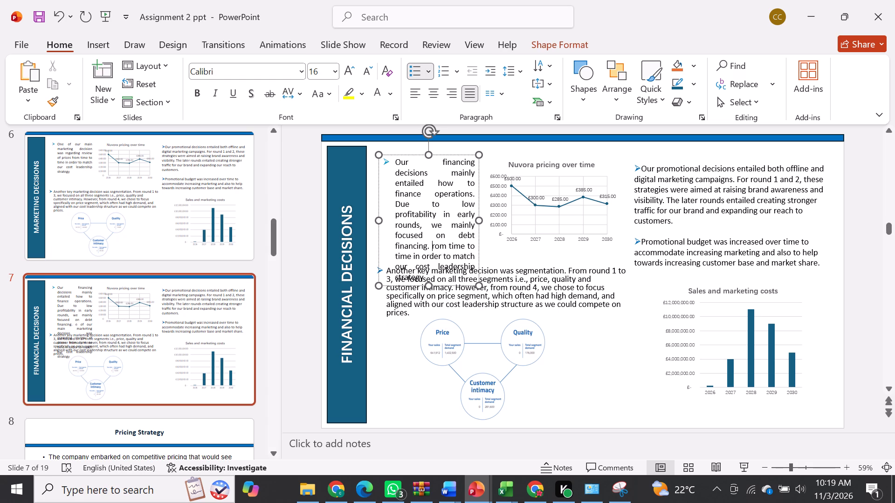
Delete the leftover pricing and cost leadership wording after "debt financing." in the first Financial Decisions bullet.
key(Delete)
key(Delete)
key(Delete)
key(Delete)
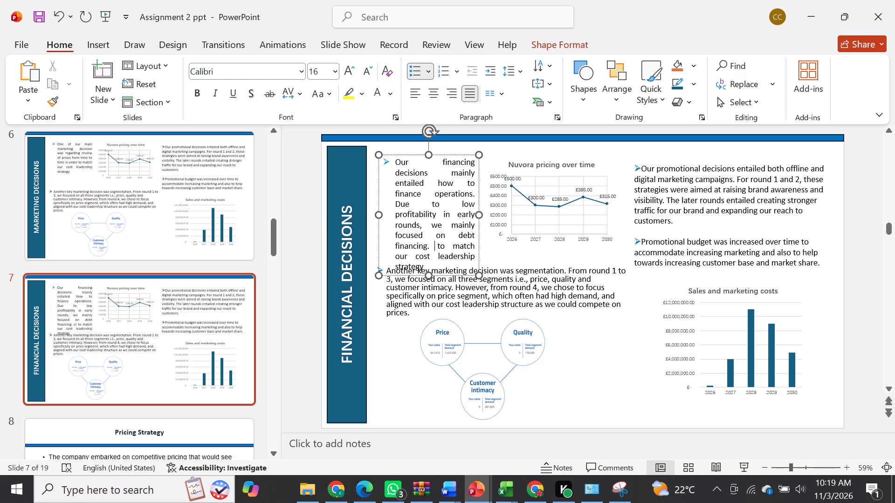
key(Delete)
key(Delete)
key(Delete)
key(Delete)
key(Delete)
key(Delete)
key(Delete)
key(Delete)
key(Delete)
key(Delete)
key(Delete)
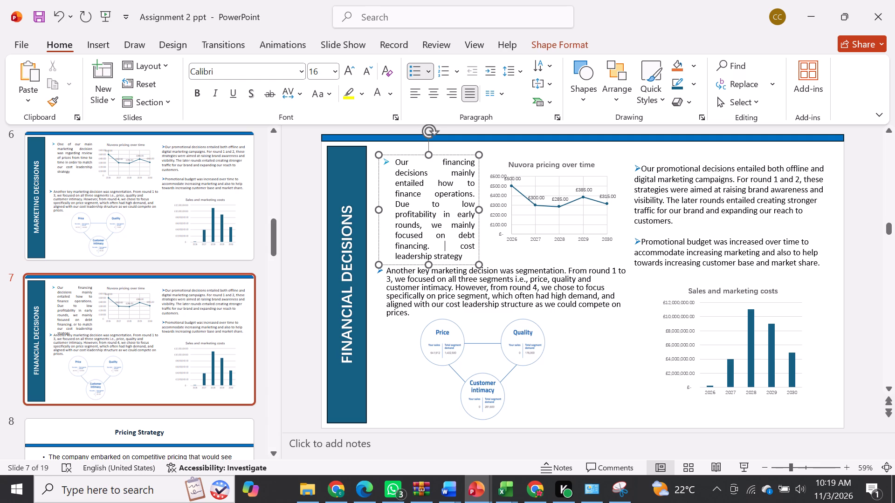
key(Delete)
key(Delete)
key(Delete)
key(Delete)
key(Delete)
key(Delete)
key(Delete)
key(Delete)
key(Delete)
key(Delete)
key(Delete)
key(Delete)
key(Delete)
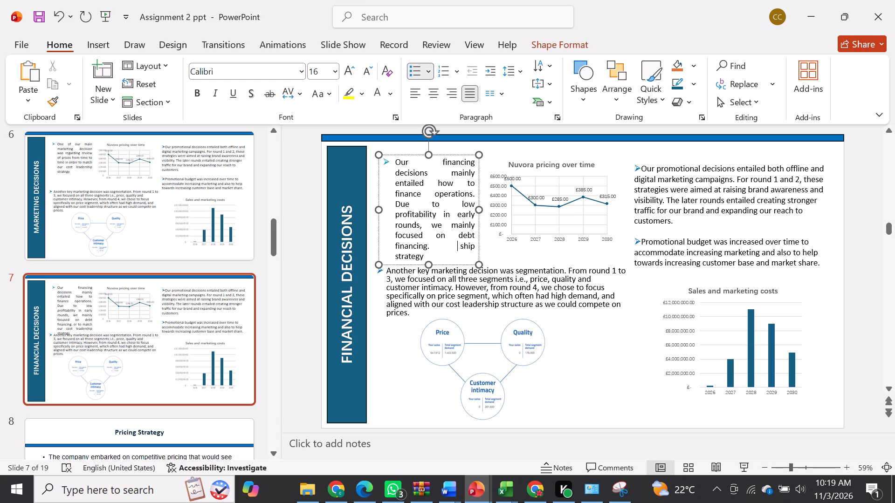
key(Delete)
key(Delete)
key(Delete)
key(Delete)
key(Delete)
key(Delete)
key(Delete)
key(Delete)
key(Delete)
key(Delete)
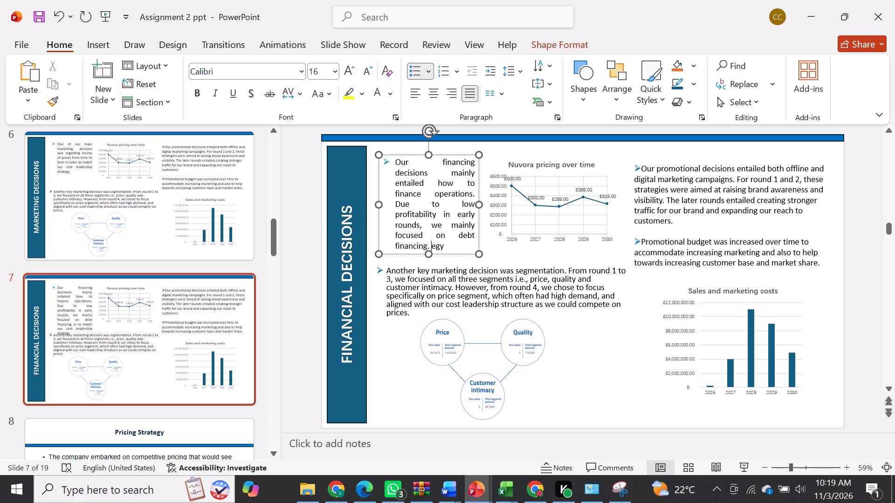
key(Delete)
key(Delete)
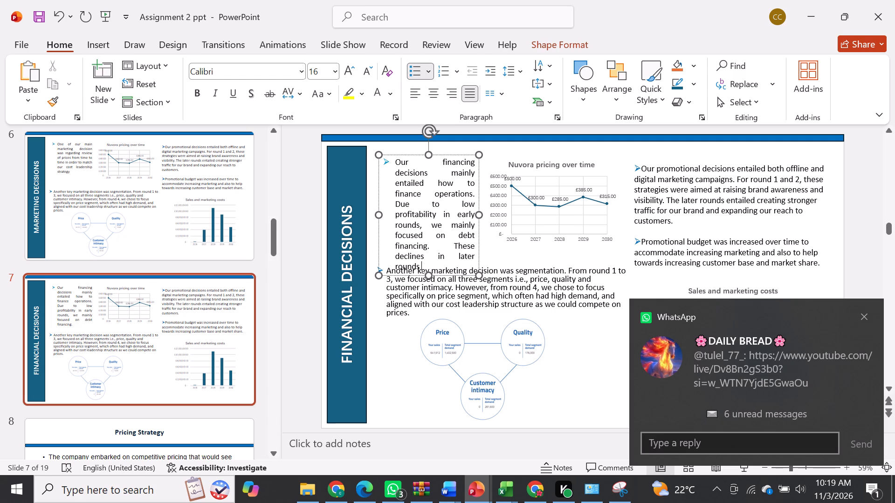
Complete the first bullet with the sentence "These declines in later rounds once we start making profits.".
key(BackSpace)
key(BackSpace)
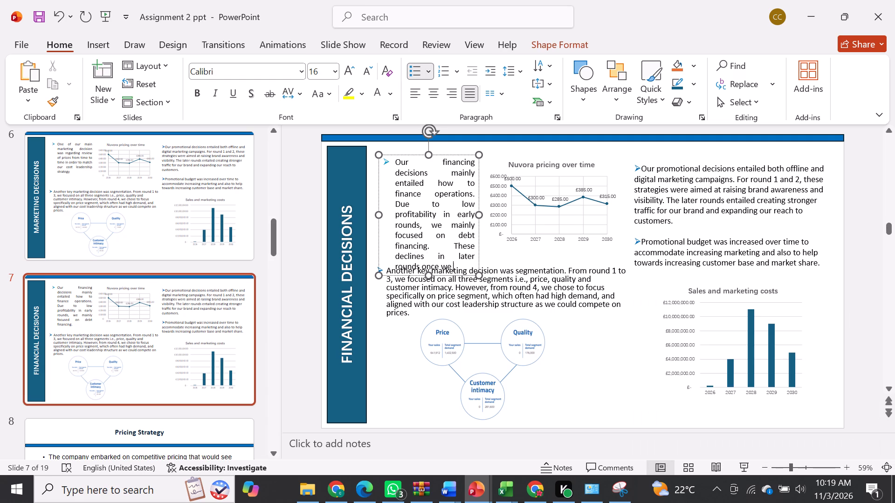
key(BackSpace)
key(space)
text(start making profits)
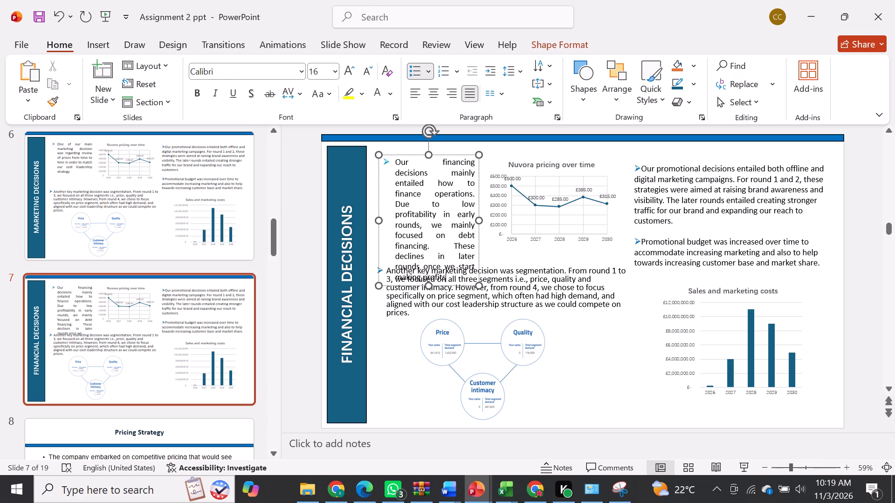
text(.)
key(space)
Delete the Nuvora pricing over time chart from the Financial Decisions slide.
click(520, 180)
key(BackSpace)
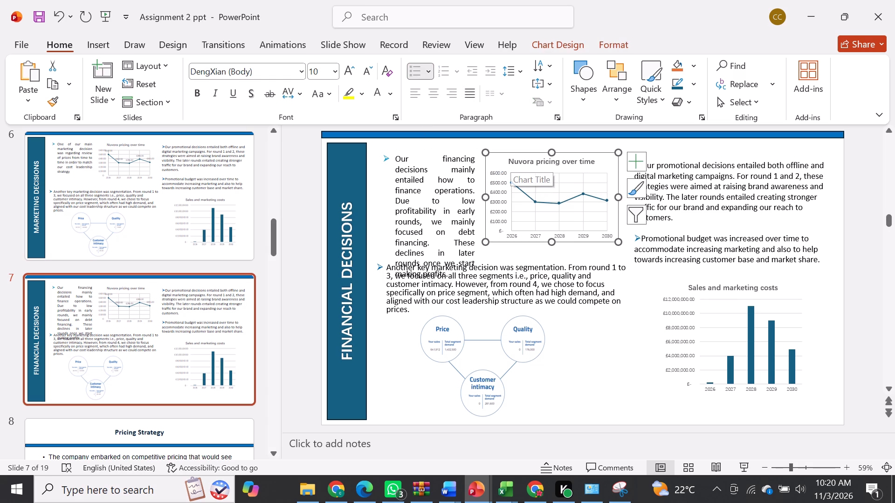
key(BackSpace)
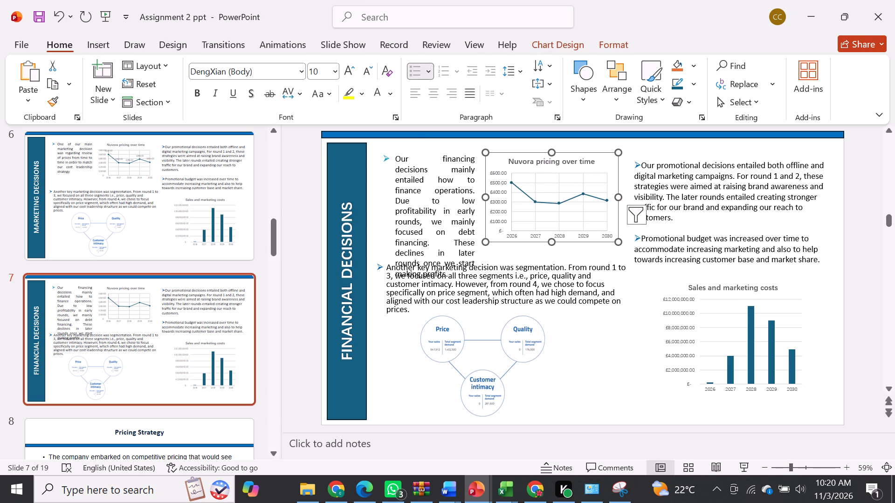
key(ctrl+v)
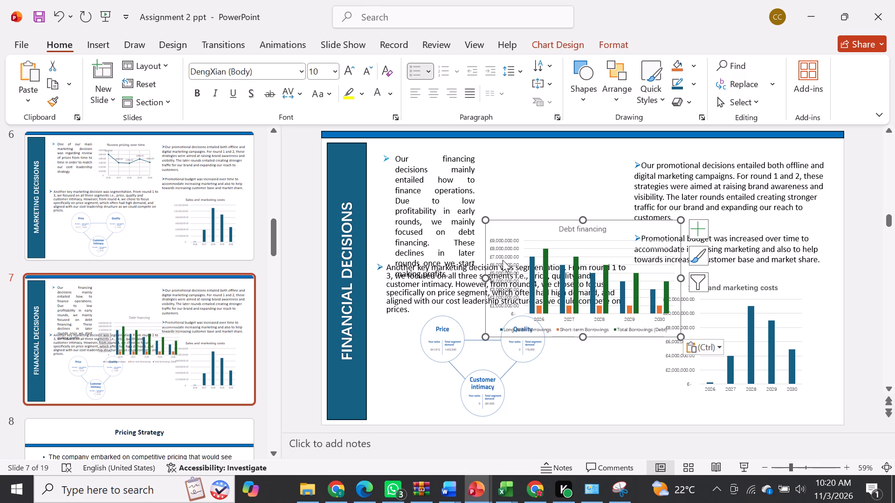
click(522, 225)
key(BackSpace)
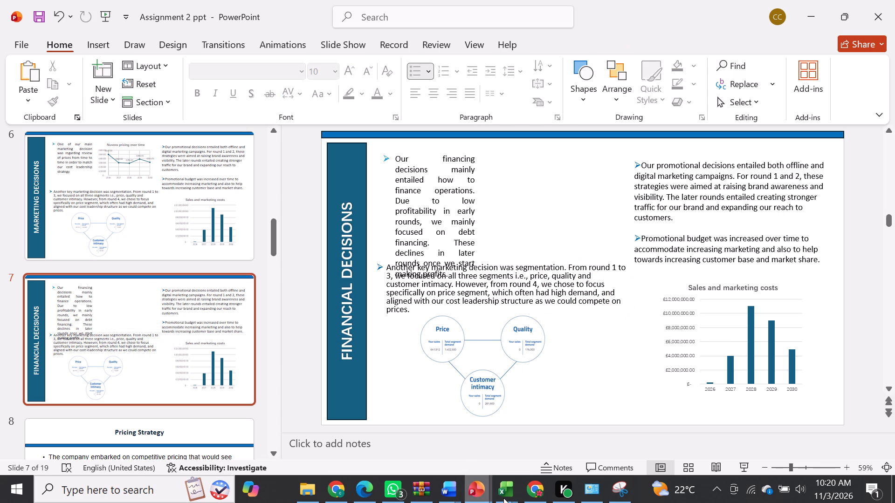
Switch to the finance workbook in Excel and undo the last action to restore the Debt financing chart on Sheet2.
click(507, 498)
click(555, 443)
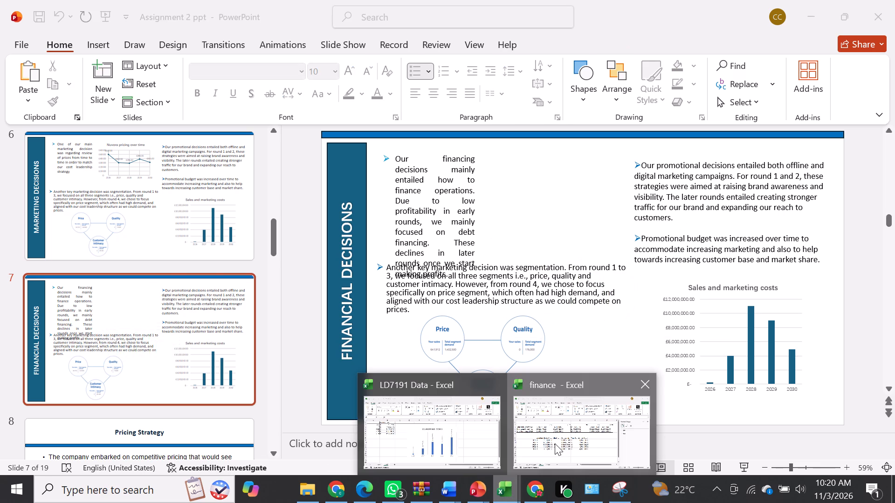
click(57, 19)
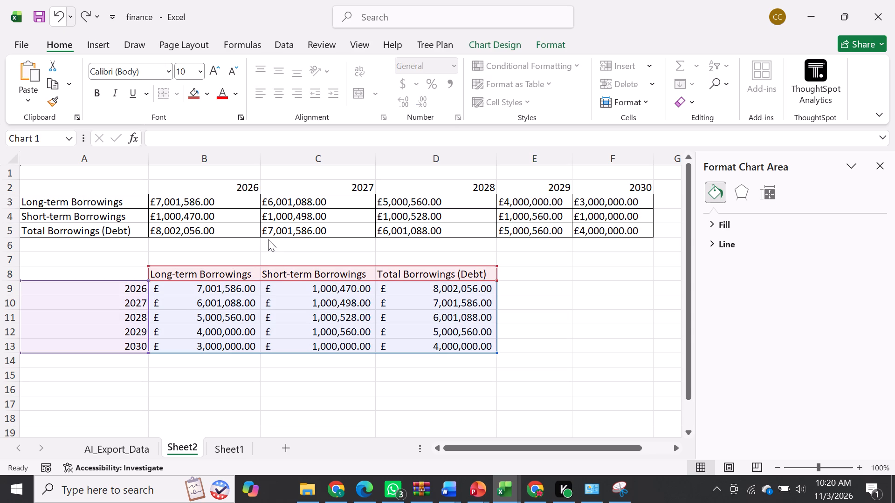
click(96, 41)
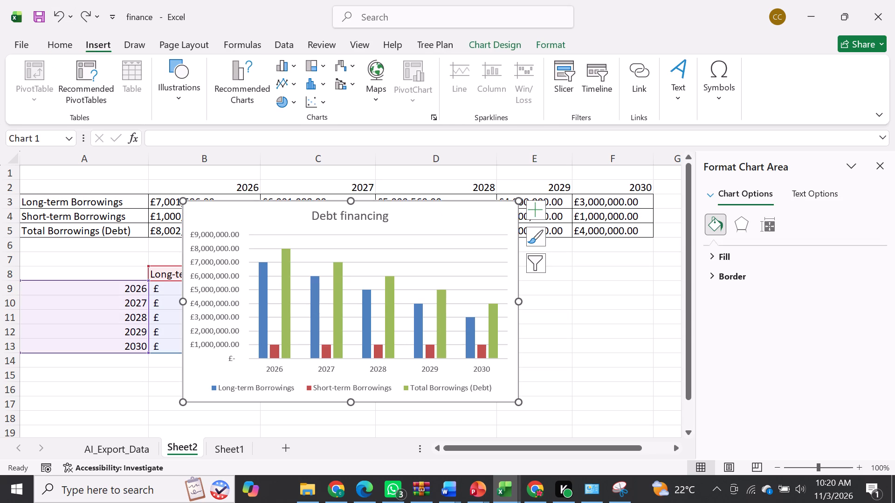
Make the Debt financing chart's title bold.
click(277, 225)
click(323, 213)
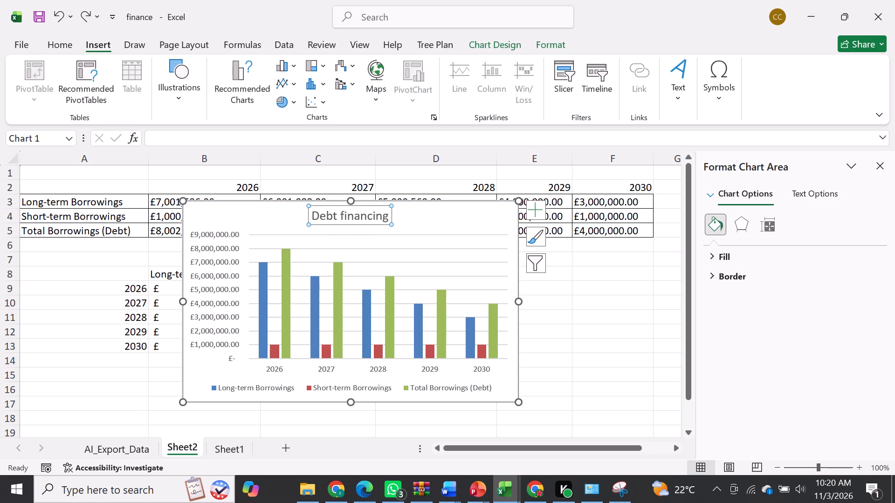
click(318, 215)
key(ctrl+a)
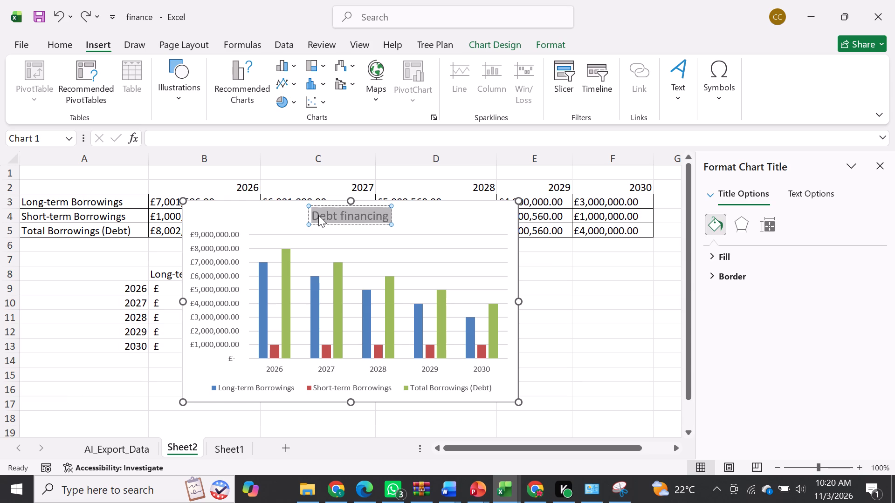
key(ctrl+b)
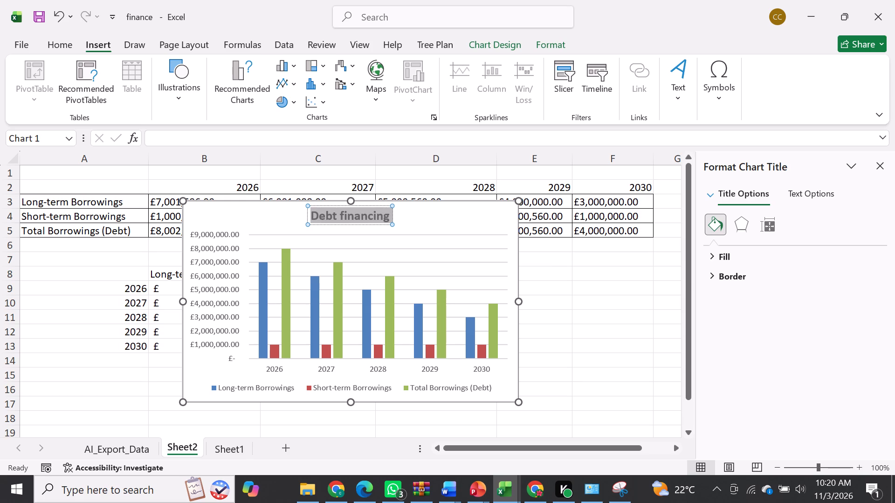
click(499, 224)
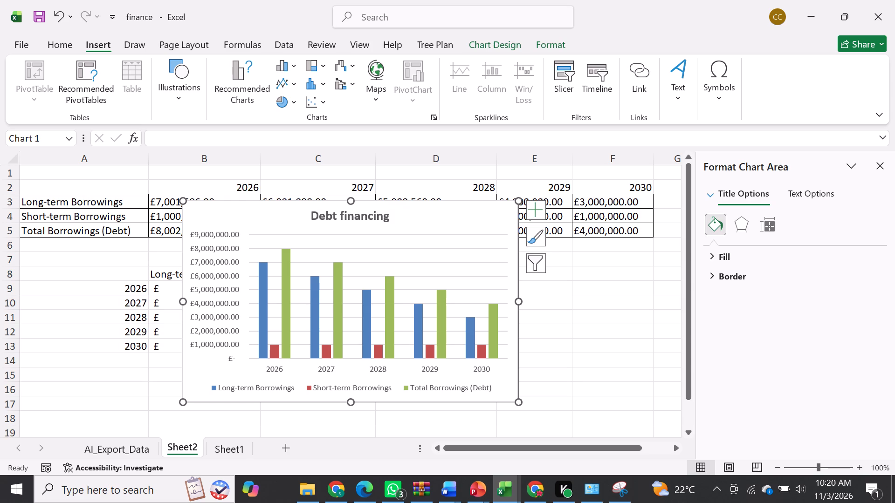
Cut the Debt financing chart from Sheet2 and switch back to PowerPoint for the Assignment 2 ppt presentation.
click(259, 215)
key(ctrl+x)
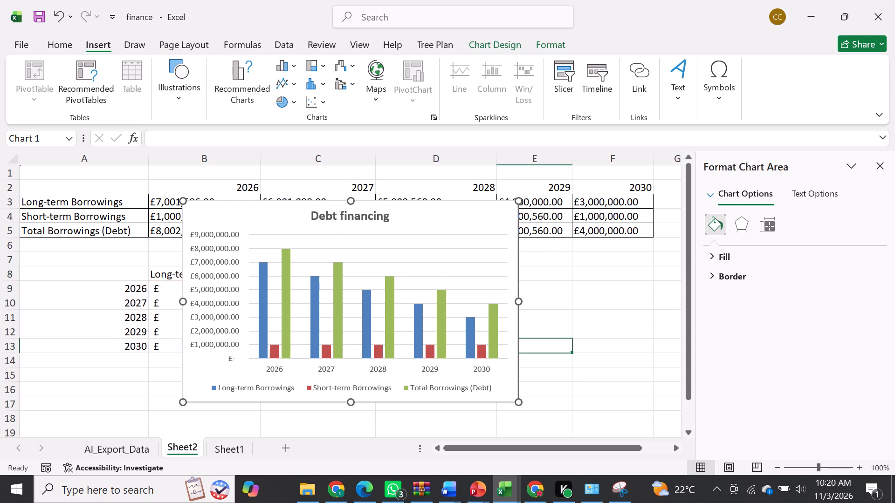
click(490, 494)
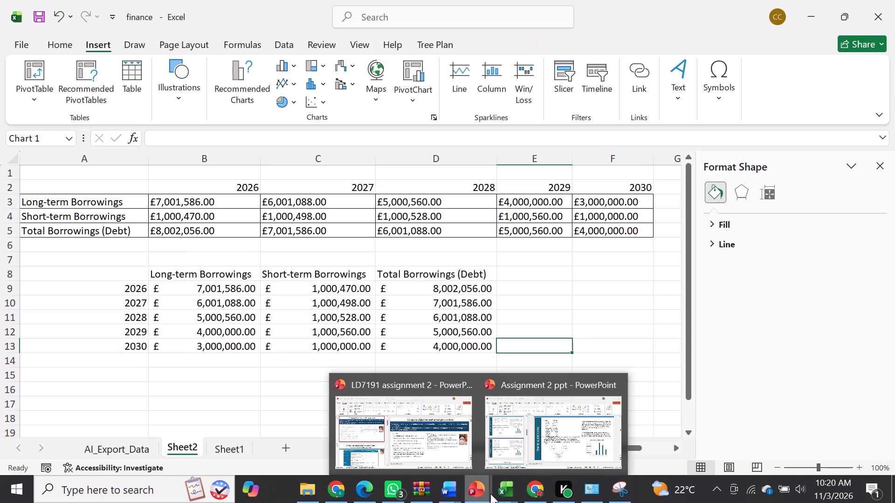
Switch to the Assignment 2 ppt presentation and paste the copied Debt financing chart onto the Financial Decisions slide.
click(523, 455)
key(ctrl+v)
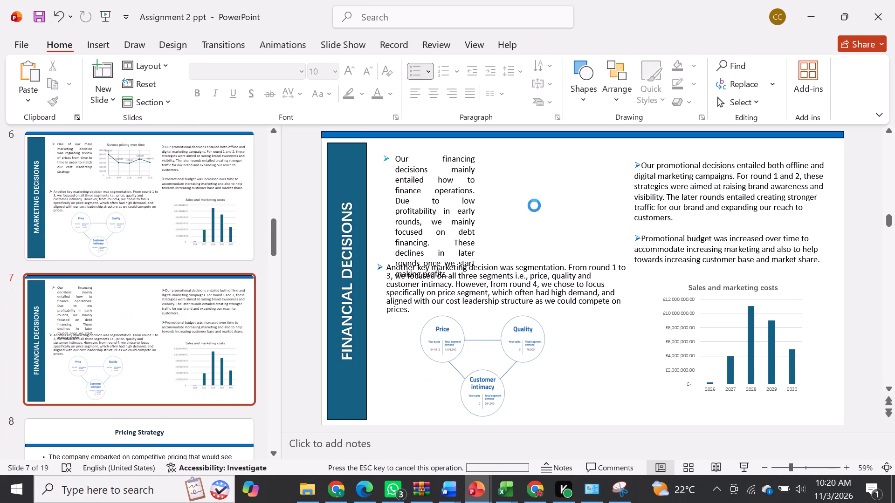
Shorten and slightly widen the financing decisions text box so it clears the segmentation paragraph below.
click(449, 206)
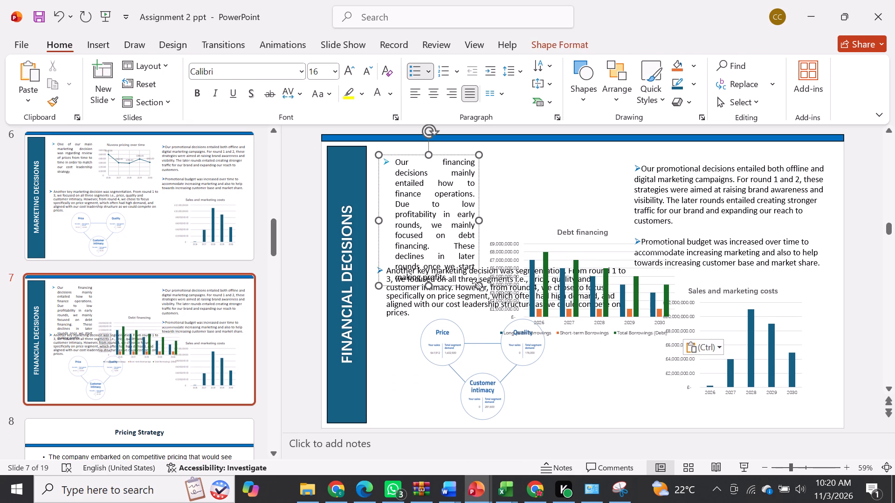
click(385, 269)
key(Down)
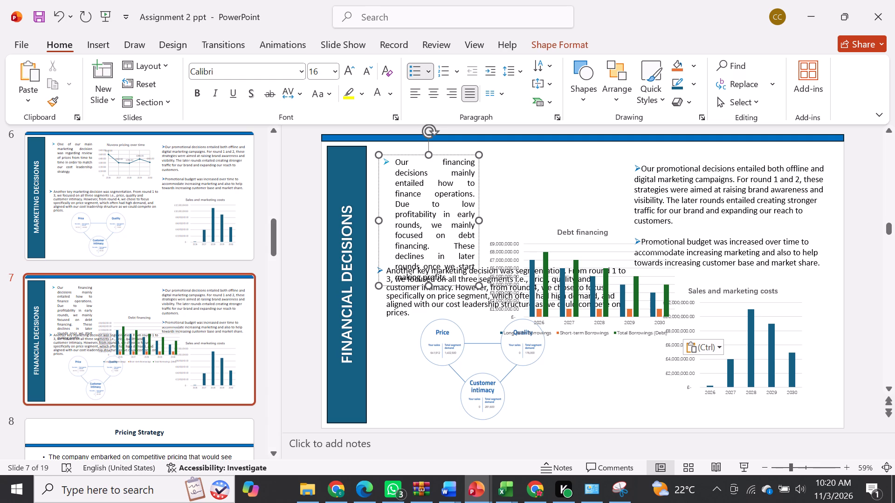
click(385, 269)
drag(428, 283, 429, 257)
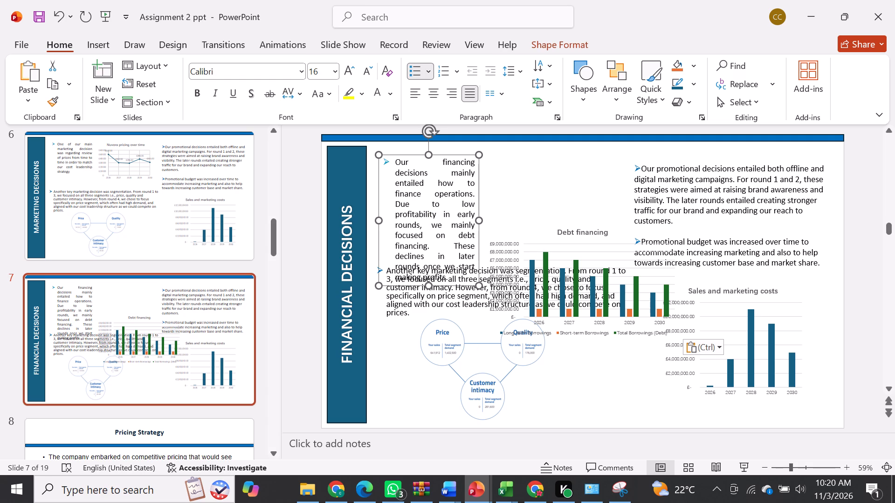
drag(481, 220, 491, 219)
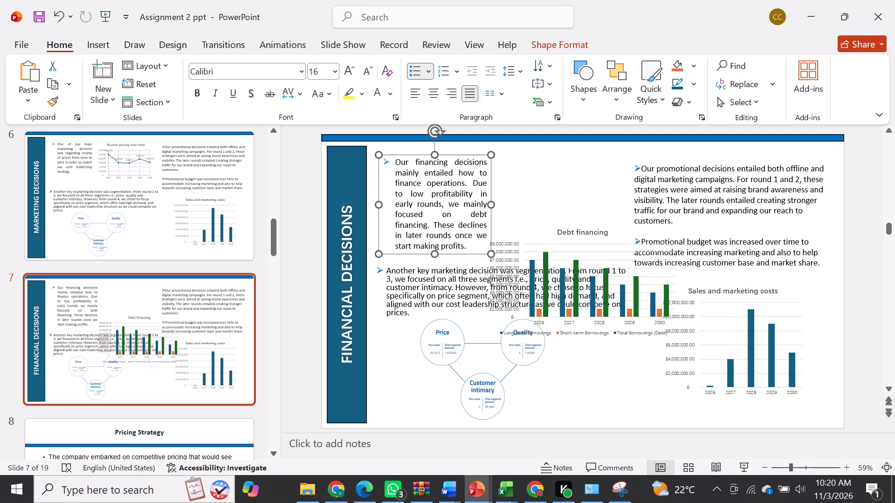
Insert two blank lines above the segmentation paragraph to shift it down.
click(393, 259)
key(Return)
key(Return)
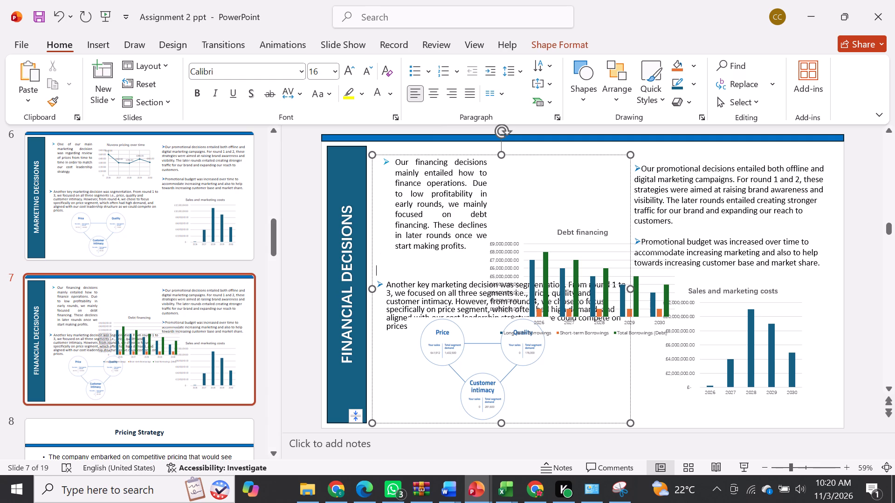
Delete the Price, Quality and Customer intimacy diagram from the Financial Decisions slide.
click(481, 347)
key(BackSpace)
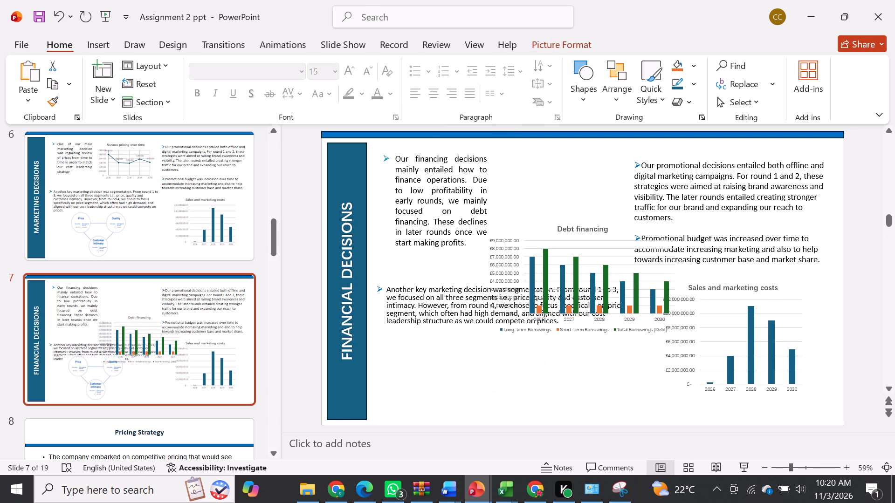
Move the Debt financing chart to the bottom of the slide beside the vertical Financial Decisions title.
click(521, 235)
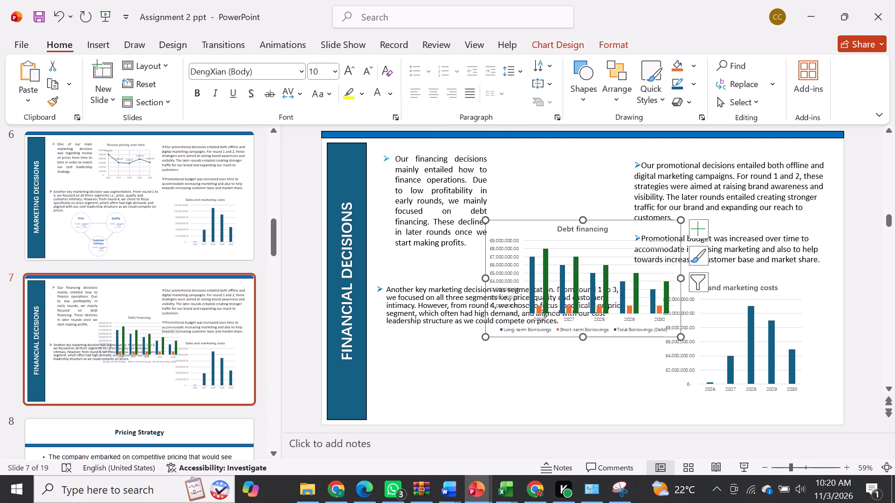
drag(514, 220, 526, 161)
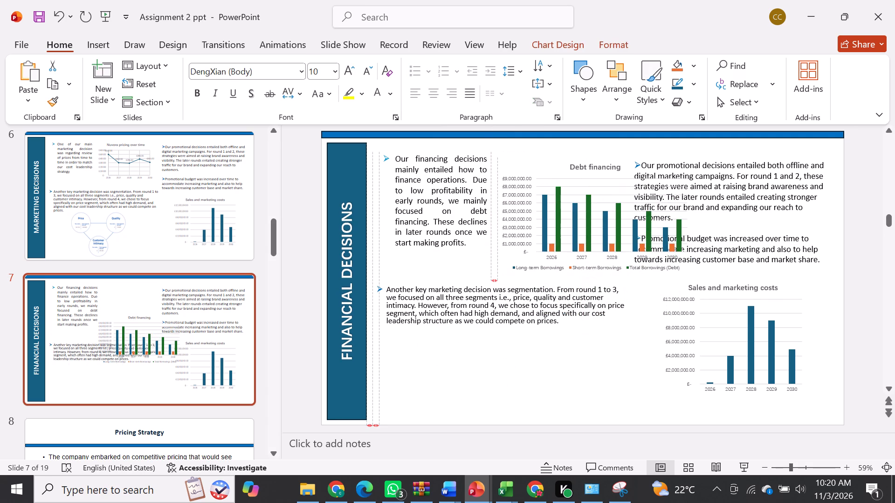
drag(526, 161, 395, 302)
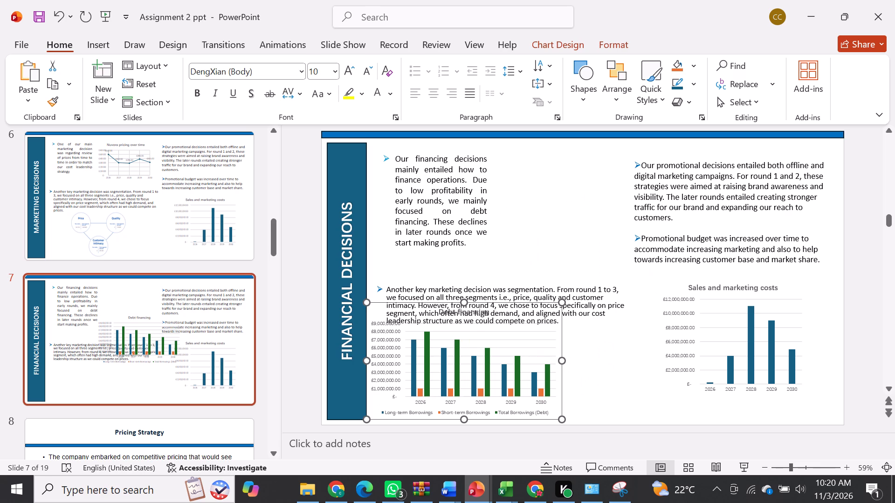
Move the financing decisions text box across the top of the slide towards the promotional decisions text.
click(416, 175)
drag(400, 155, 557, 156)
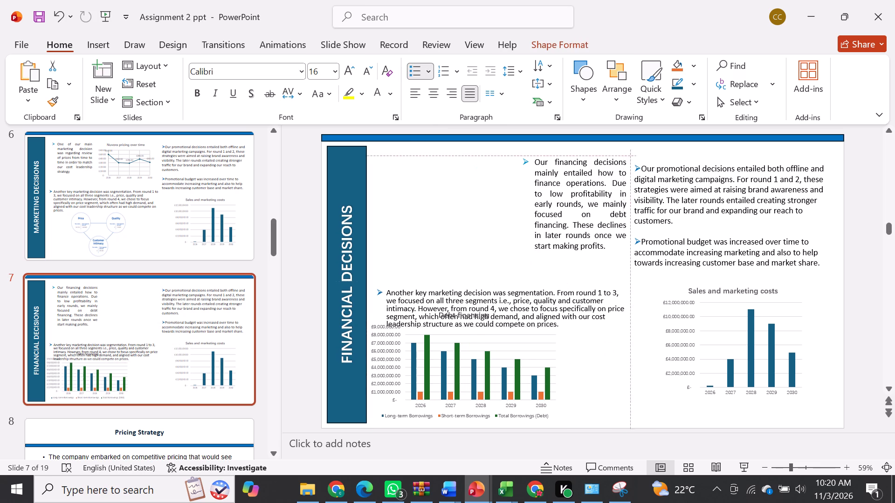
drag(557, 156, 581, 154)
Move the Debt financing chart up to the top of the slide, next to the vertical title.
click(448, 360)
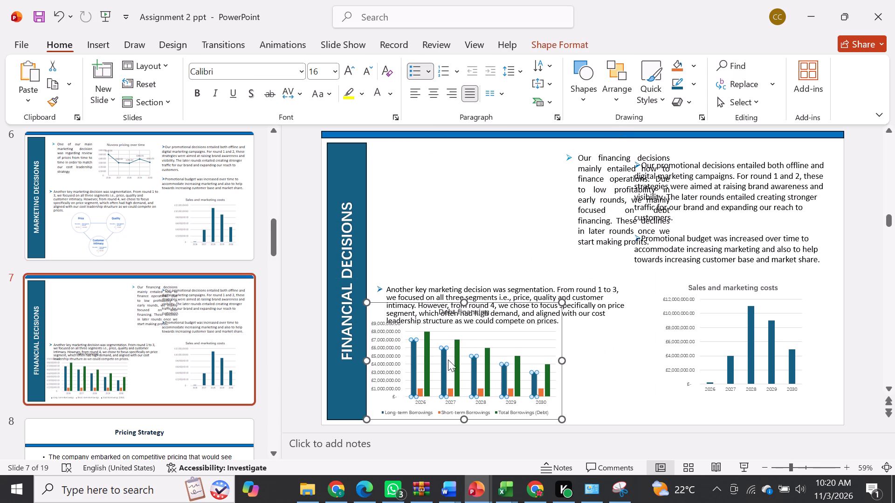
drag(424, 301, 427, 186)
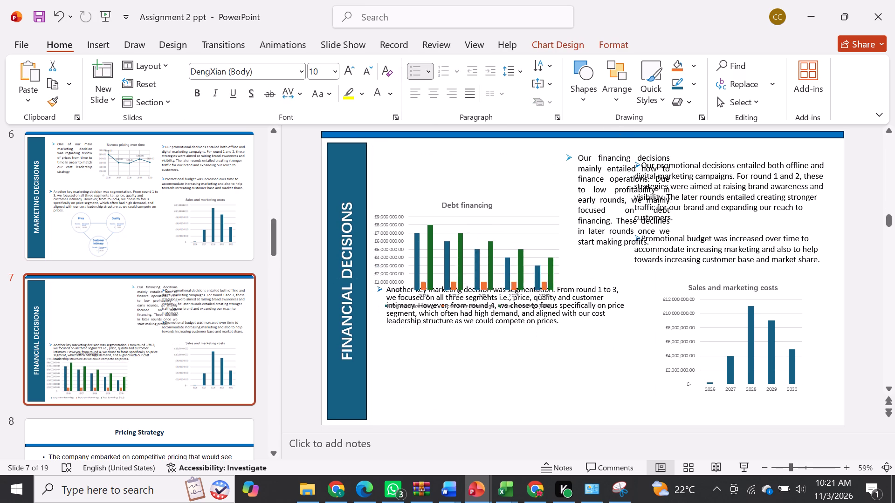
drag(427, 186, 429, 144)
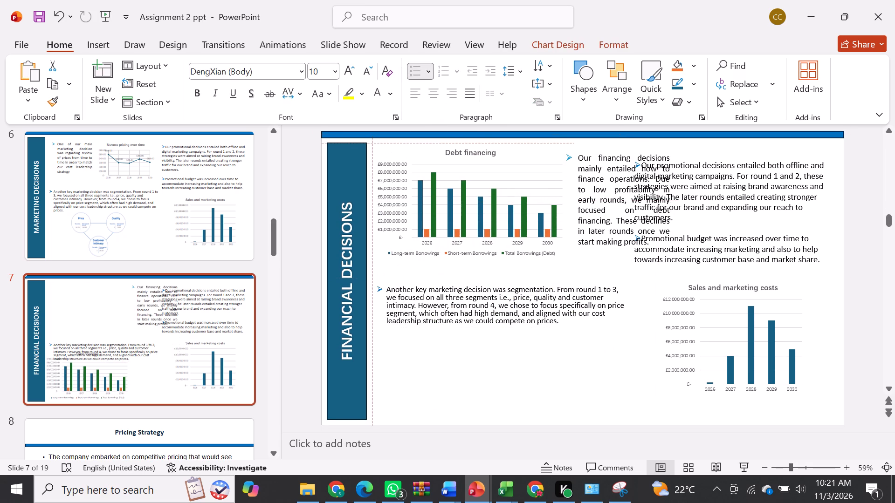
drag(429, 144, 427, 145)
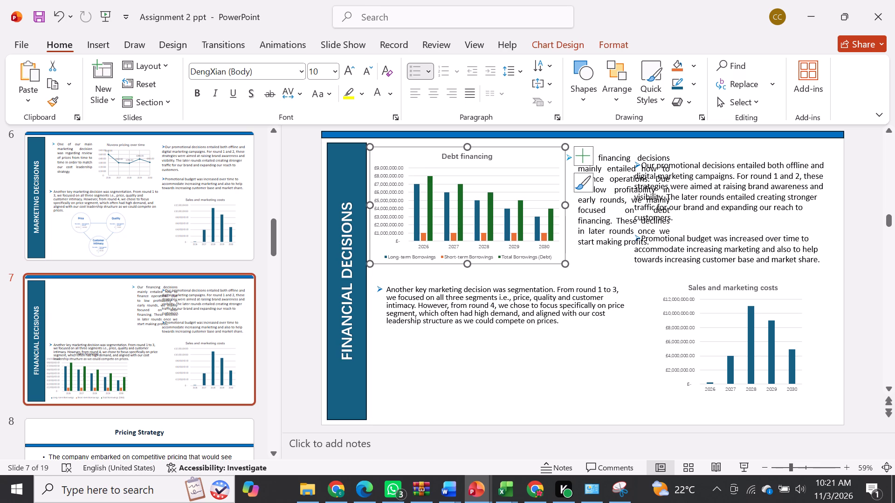
Narrow the promotional decisions text box to about half its width, keeping it against the slide's outer edge.
click(707, 191)
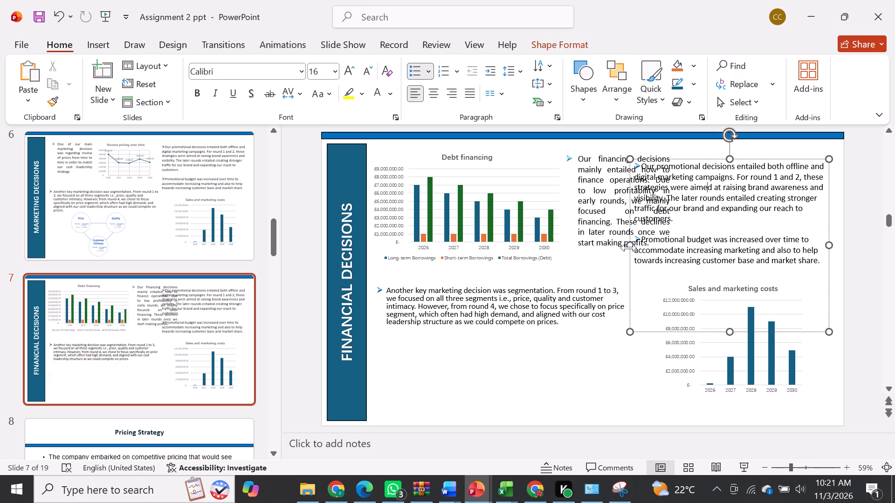
drag(630, 247, 727, 245)
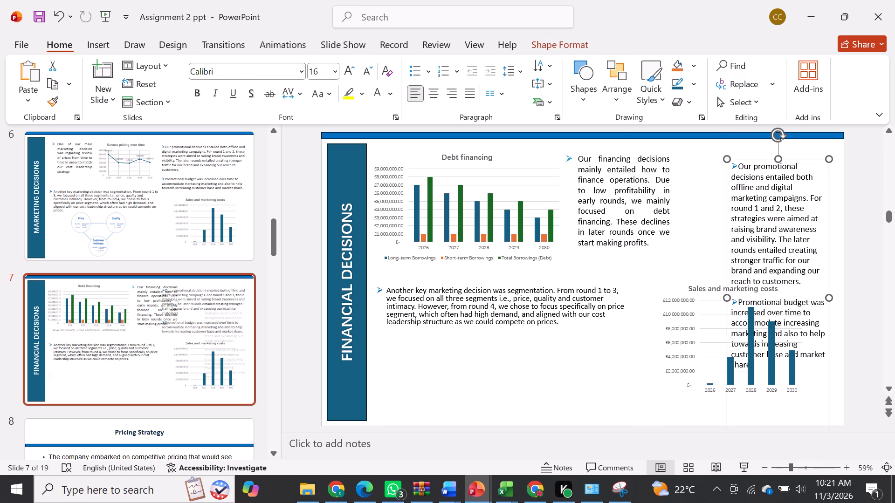
click(633, 188)
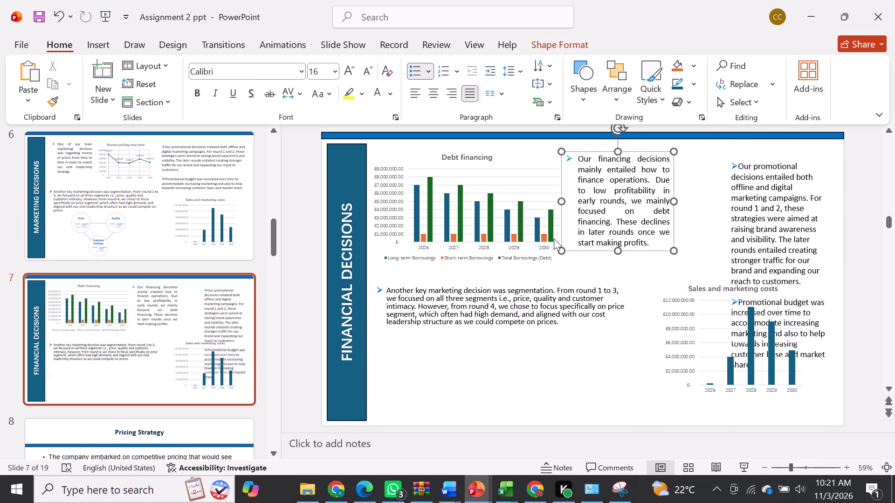
click(386, 152)
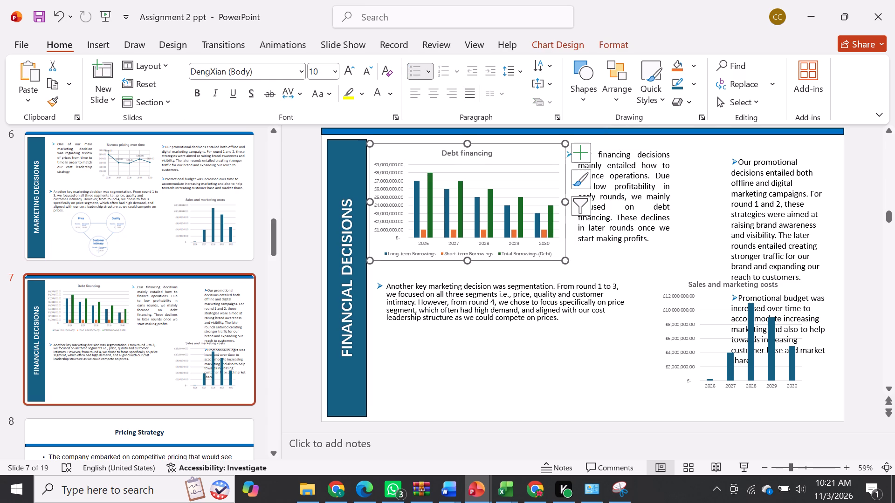
Insert eight blank lines above the segmentation paragraph to make room for the chart.
click(392, 275)
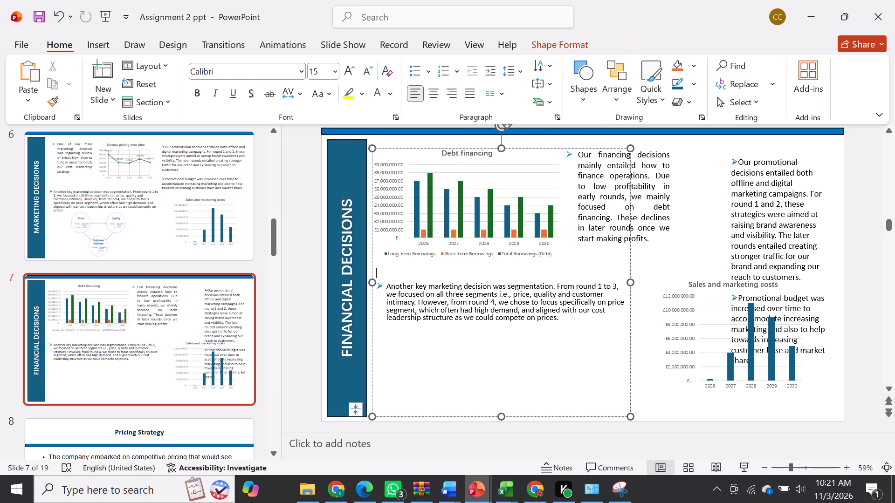
key(Return)
key(Return)
key(Return)
key(Return)
key(Return)
key(Return)
key(Return)
key(Return)
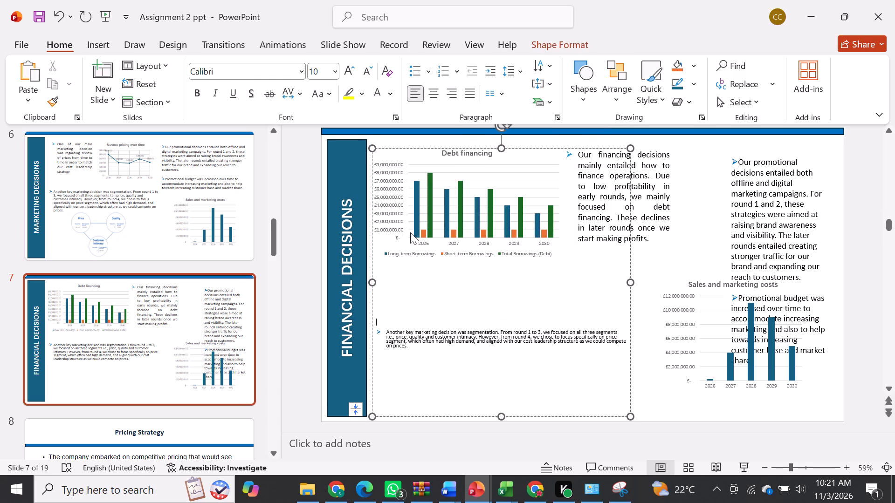
Move the Debt financing chart down to sit just above the segmentation paragraph.
click(412, 158)
drag(409, 156, 421, 218)
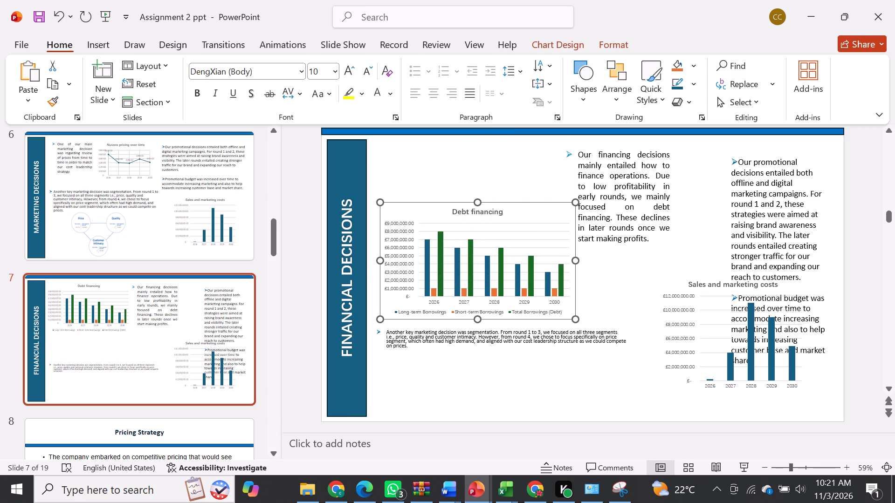
Move the financing decisions text box to the space above the Debt financing chart and widen it to roughly the chart's width.
click(597, 160)
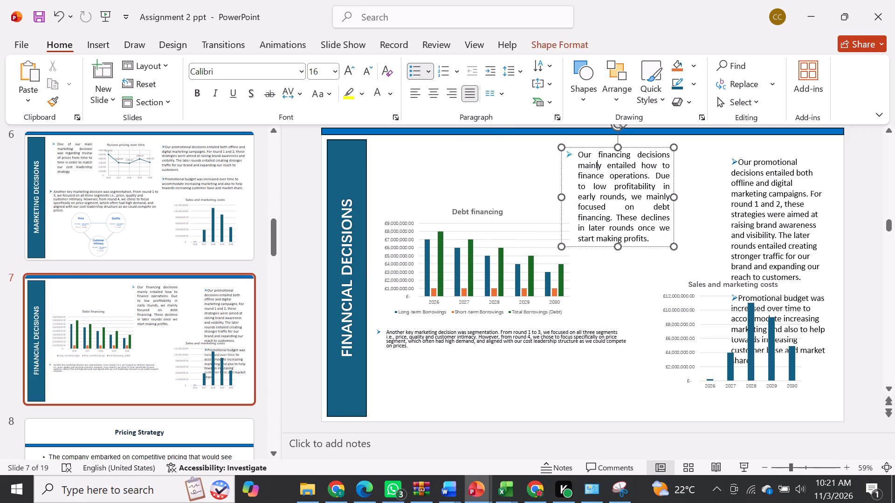
drag(560, 163, 376, 153)
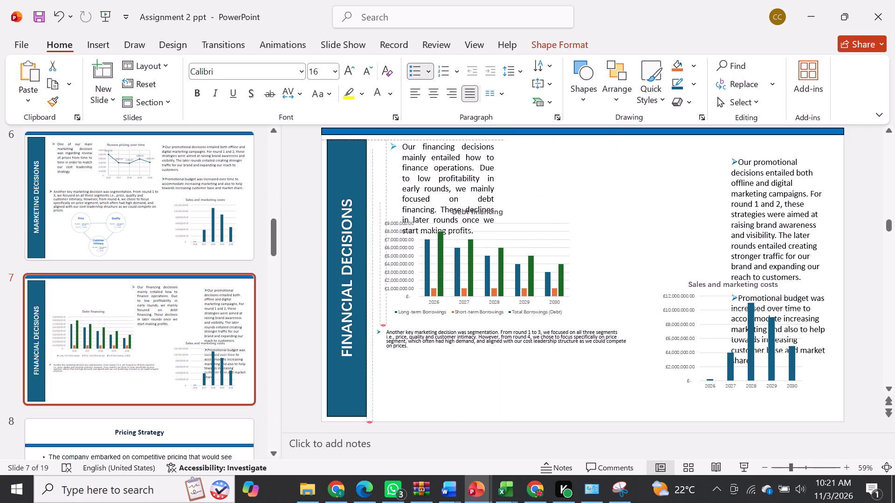
drag(376, 153, 375, 153)
drag(489, 185, 524, 180)
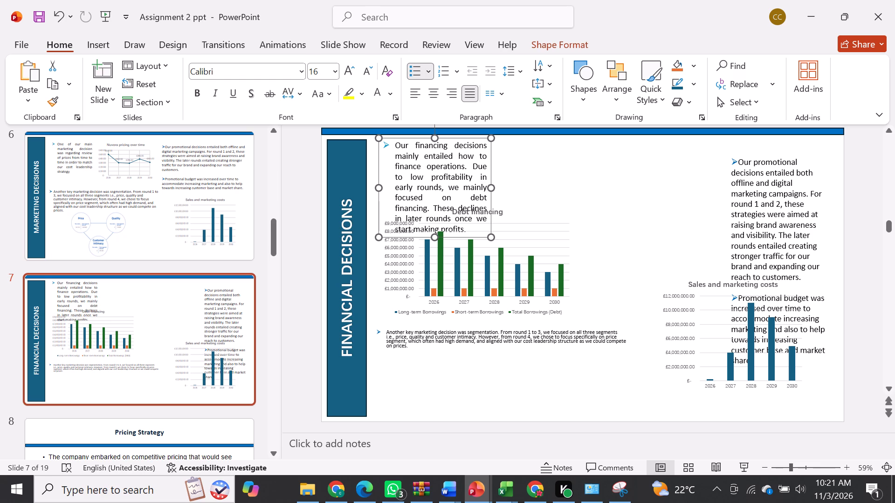
drag(524, 180, 580, 176)
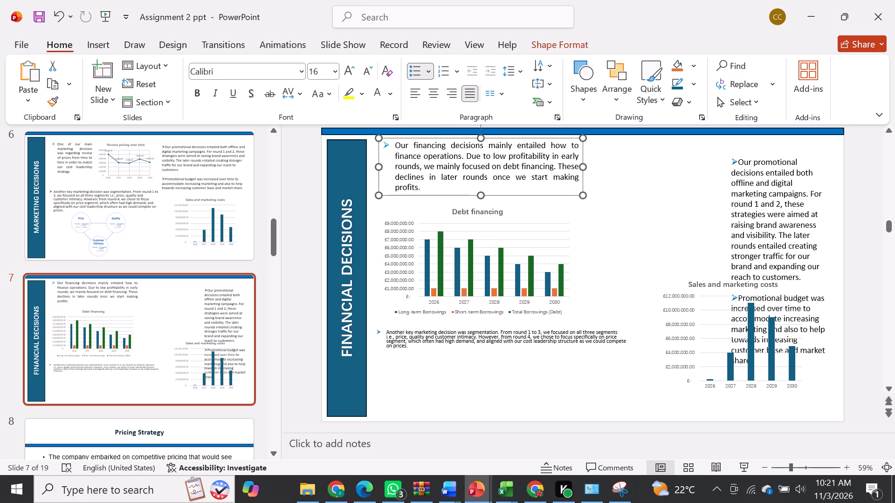
Extend the top edge of the segmentation text box slightly upward.
click(627, 218)
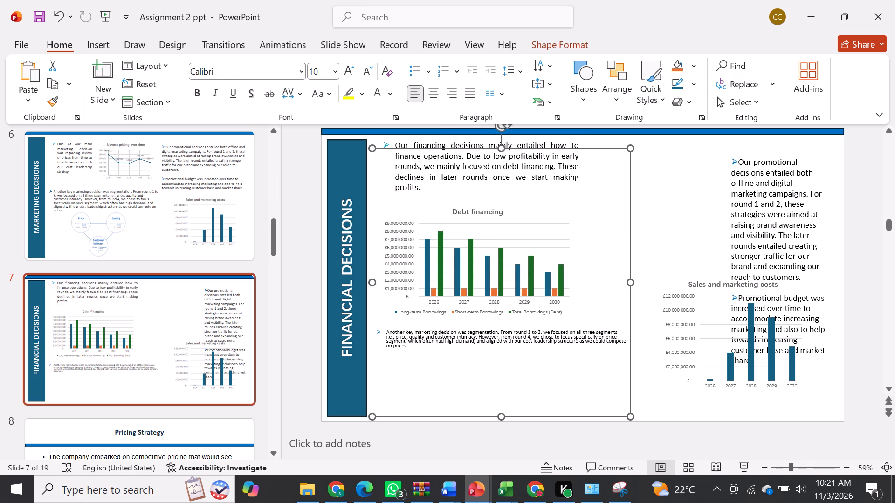
drag(501, 147, 501, 139)
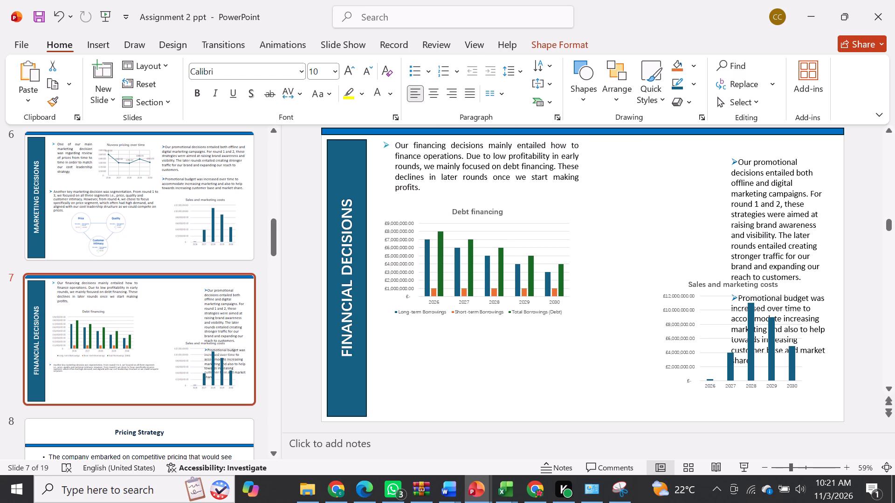
drag(501, 139, 501, 137)
Nudge the financing decisions text box down slightly, closer to the Debt financing chart.
click(435, 157)
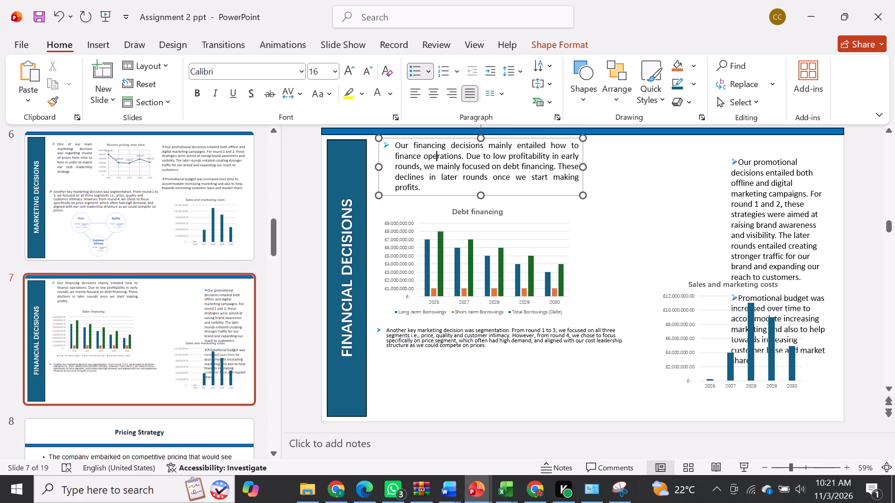
drag(417, 139, 418, 147)
click(408, 236)
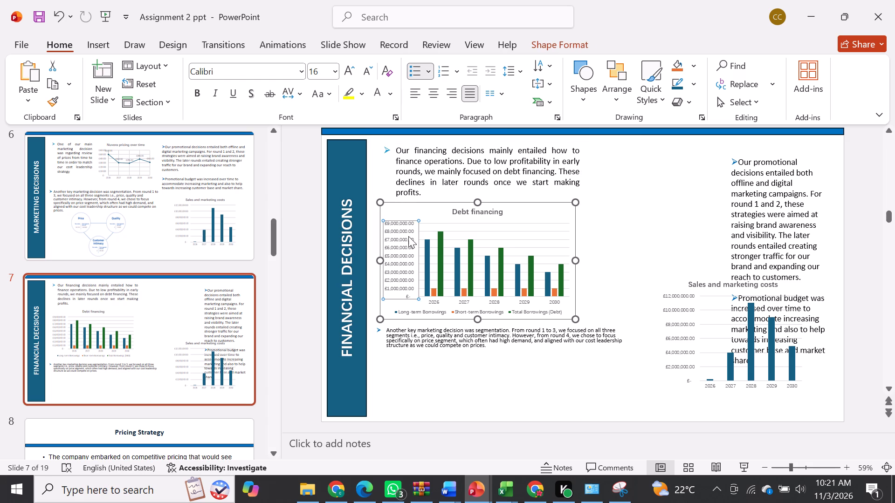
click(553, 370)
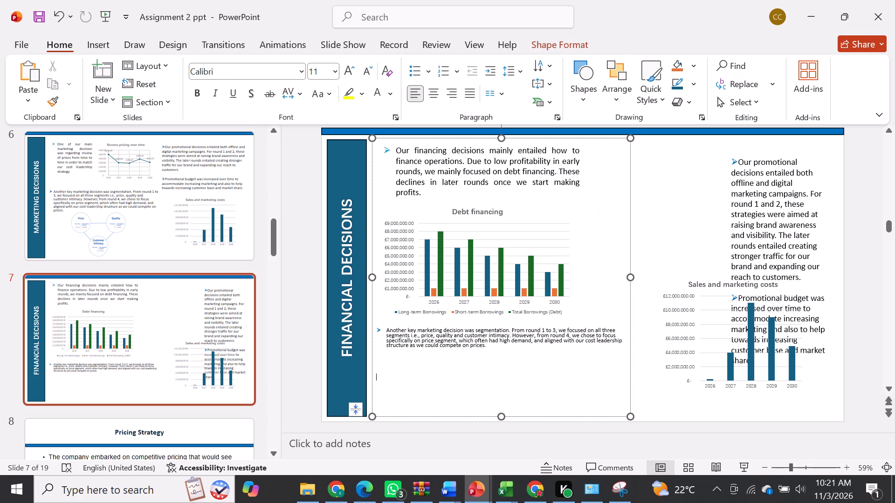
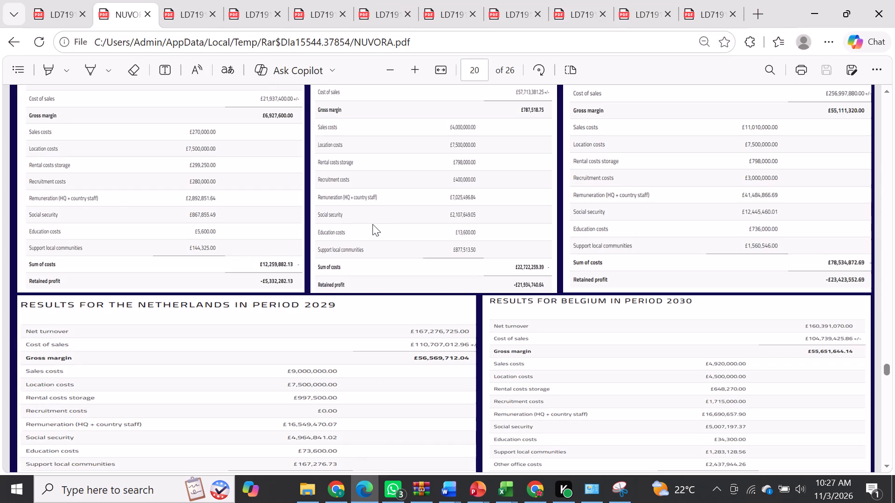
scroll(372, 224, up, 2)
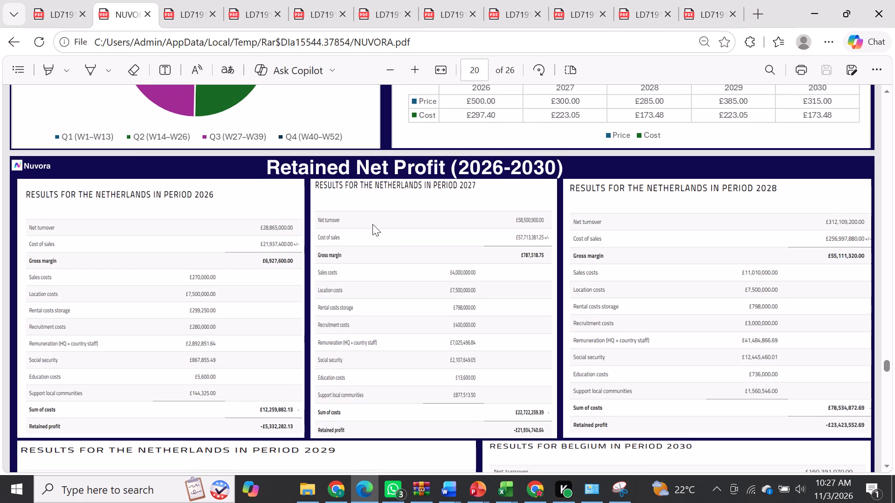
scroll(372, 224, down, 1)
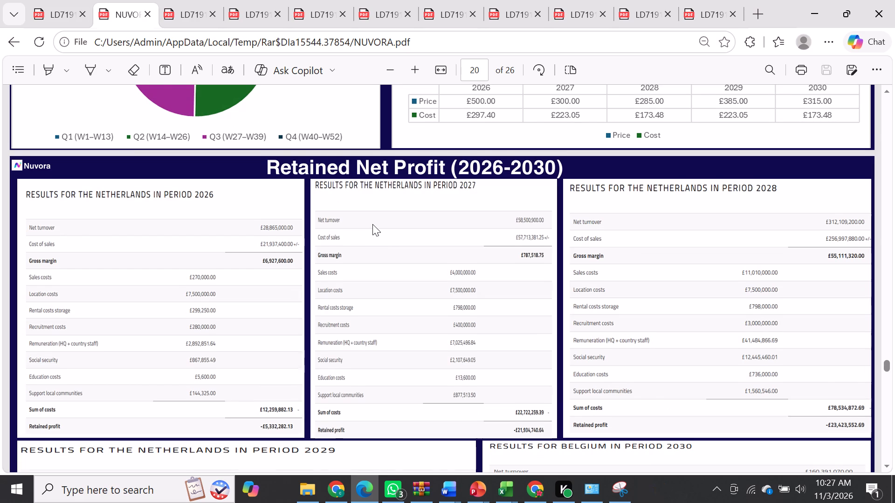
scroll(372, 224, down, 5)
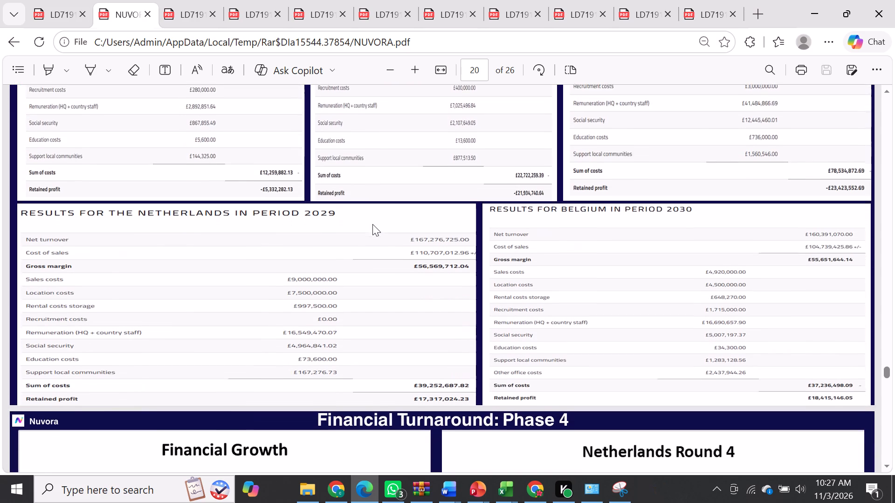
scroll(372, 224, down, 1)
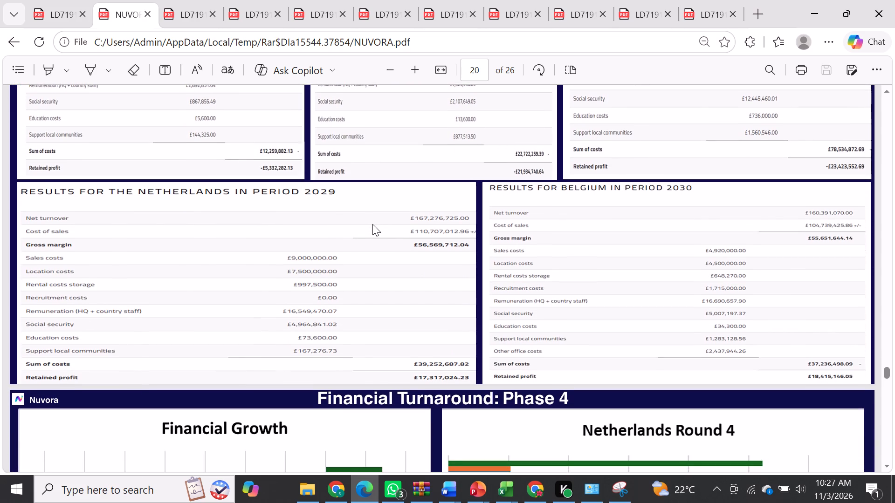
click(502, 494)
click(309, 285)
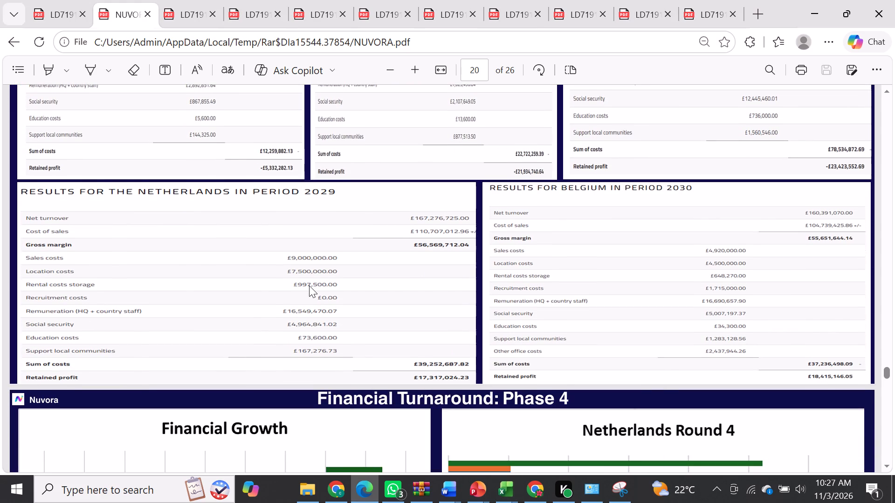
Examine the Financial Turnaround: Phase 4 and Belgium expansion (Round 5) pages of the Nuvora PDF.
scroll(309, 285, down, 3)
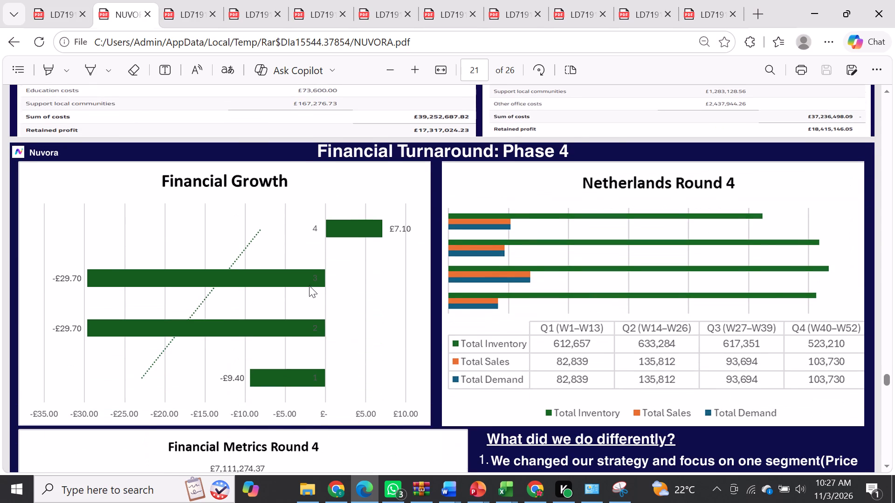
scroll(309, 285, down, 2)
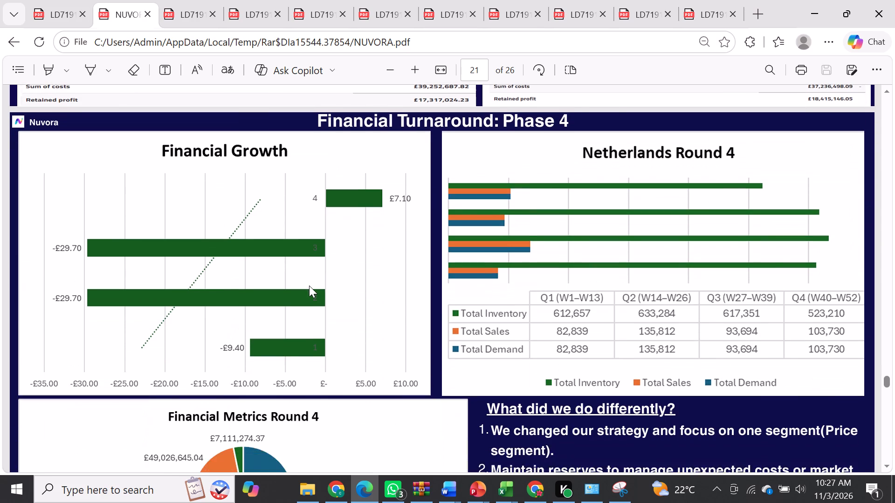
scroll(309, 285, down, 4)
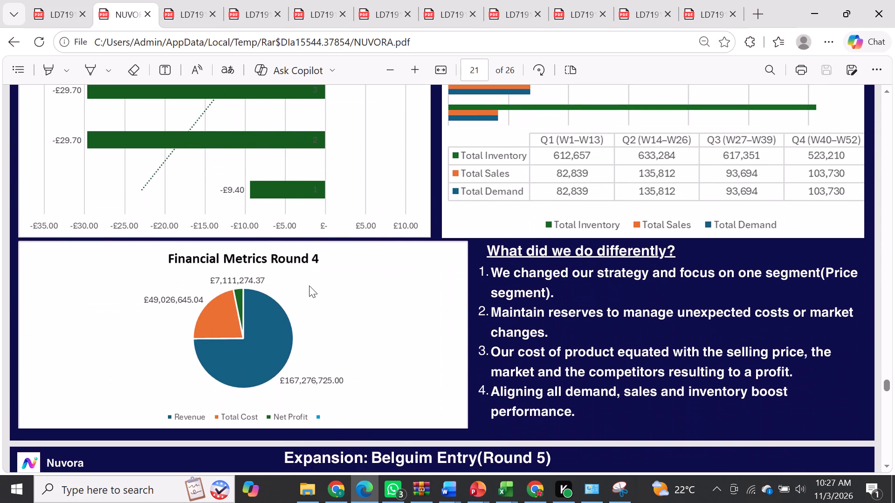
scroll(309, 285, down, 1)
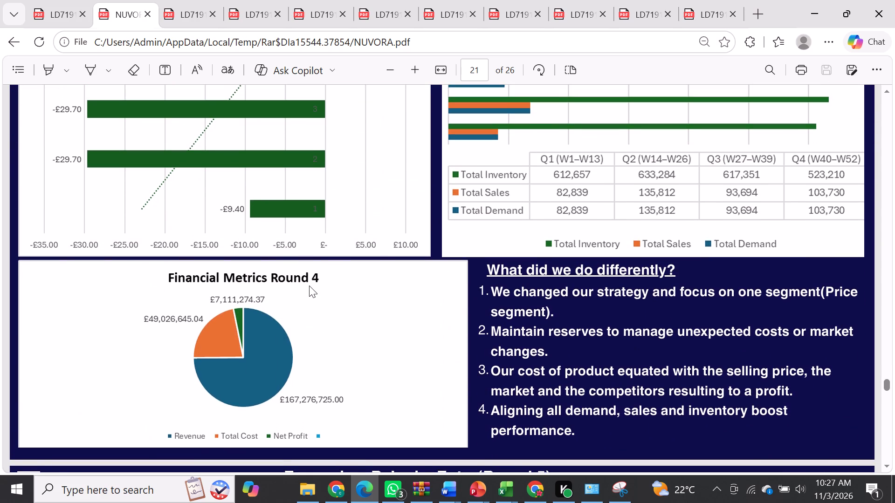
scroll(309, 285, down, 4)
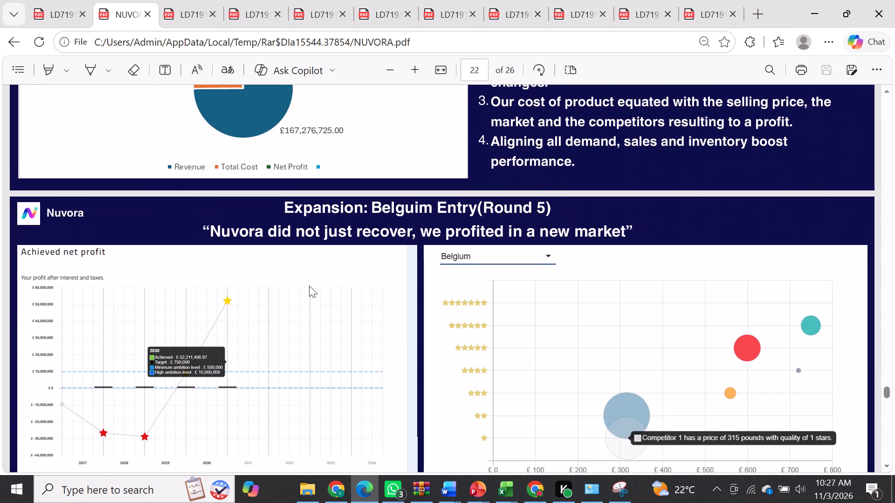
scroll(309, 285, down, 2)
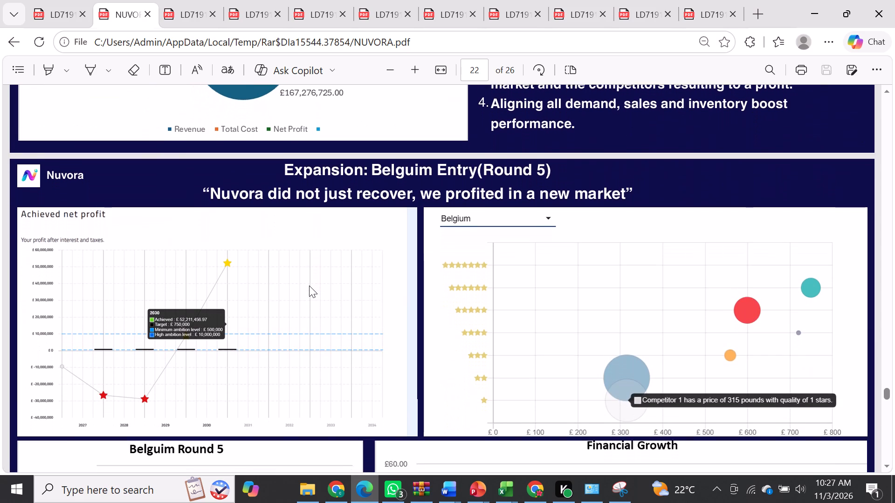
scroll(309, 285, down, 3)
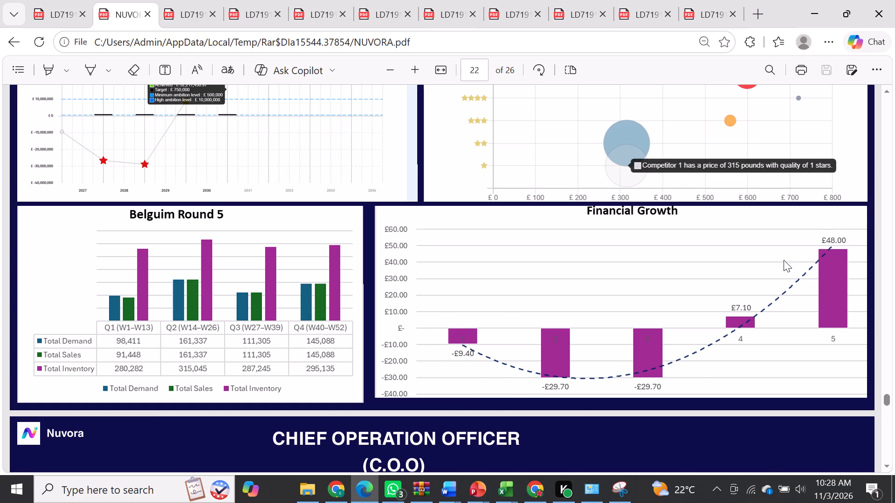
scroll(784, 260, down, 2)
Look back through the financial pages of the Nuvora PDF, as far as the Pricing and Cost Structure chart.
scroll(784, 260, up, 1)
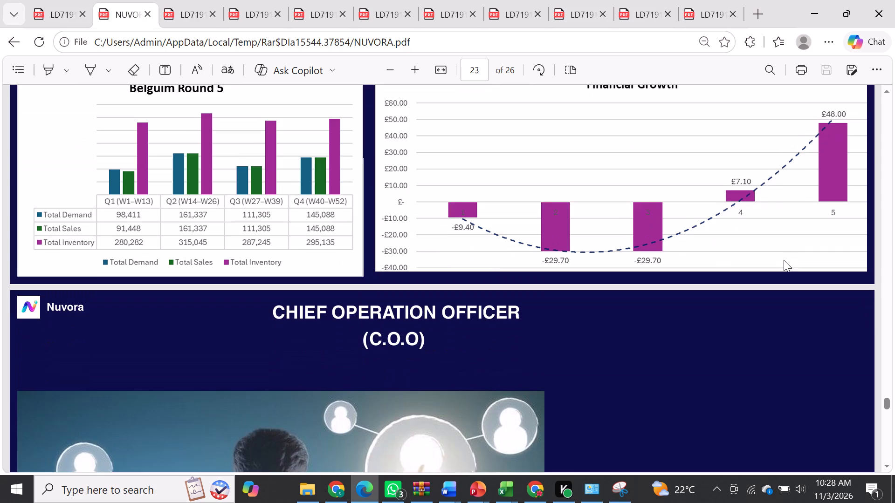
scroll(784, 260, up, 1)
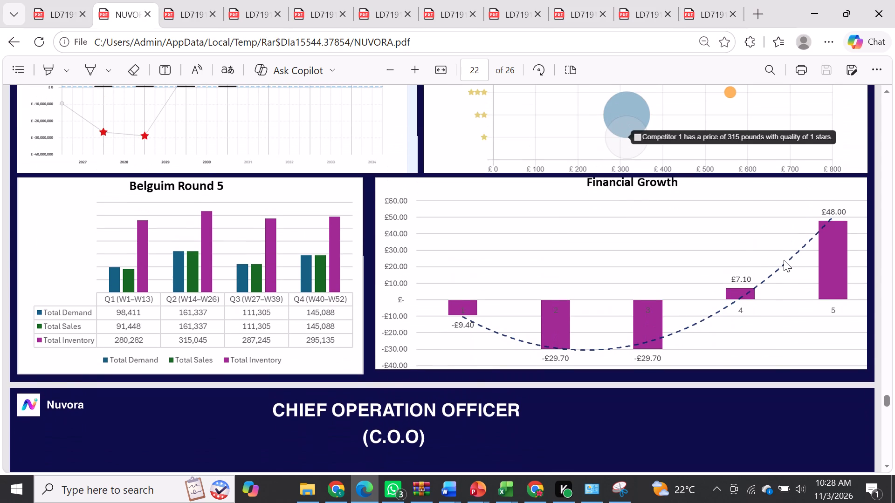
scroll(784, 260, up, 8)
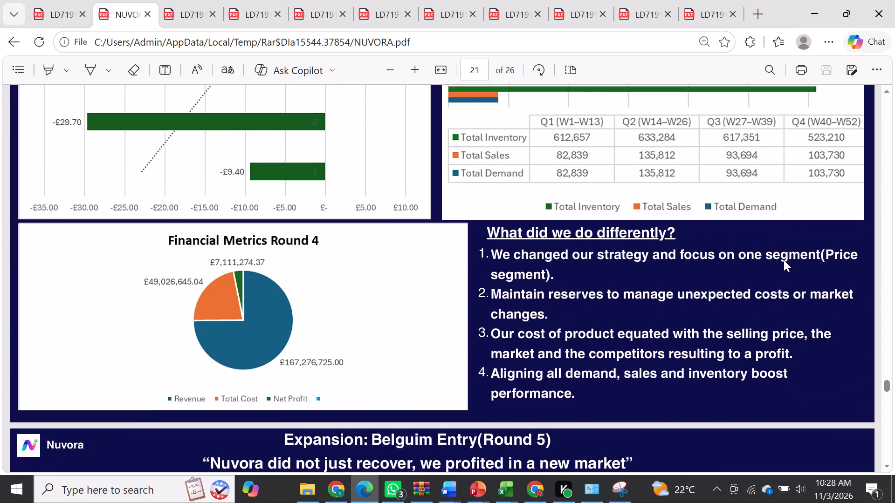
scroll(784, 260, up, 2)
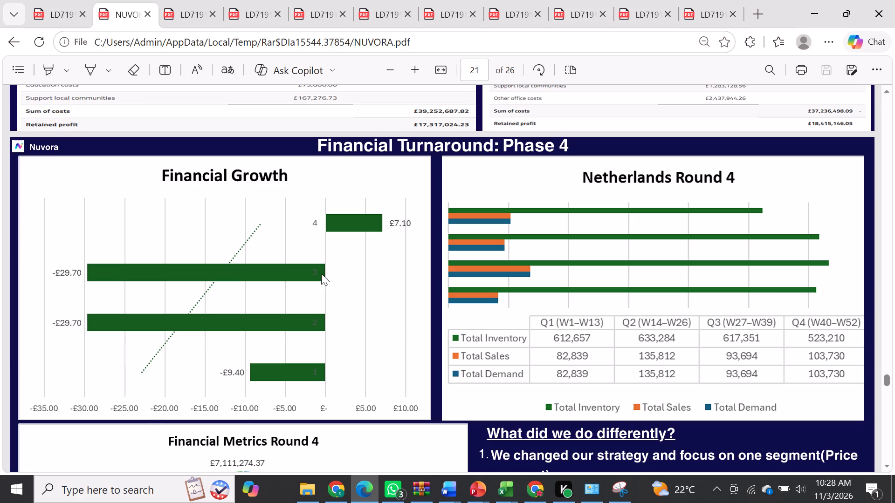
scroll(321, 247, up, 3)
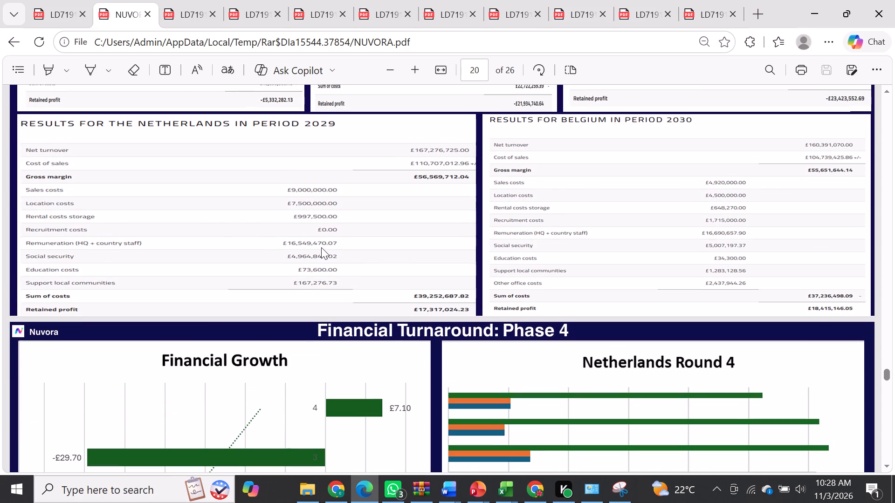
scroll(321, 247, up, 5)
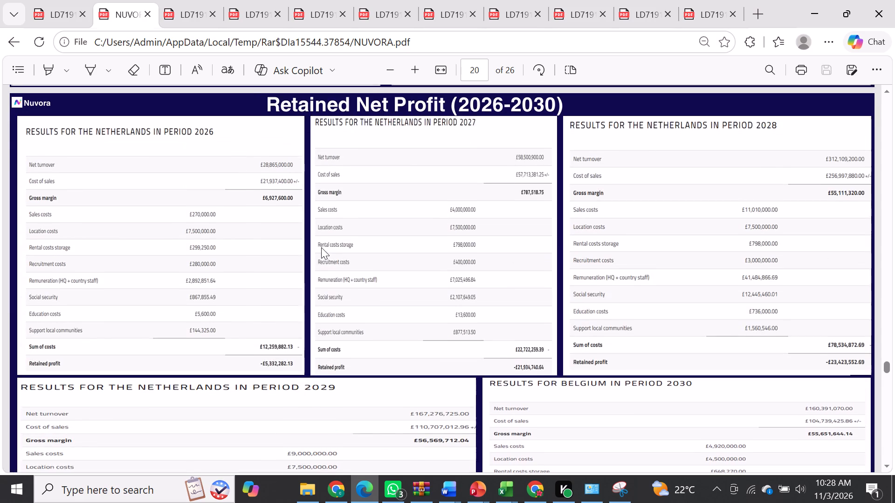
scroll(321, 247, up, 3)
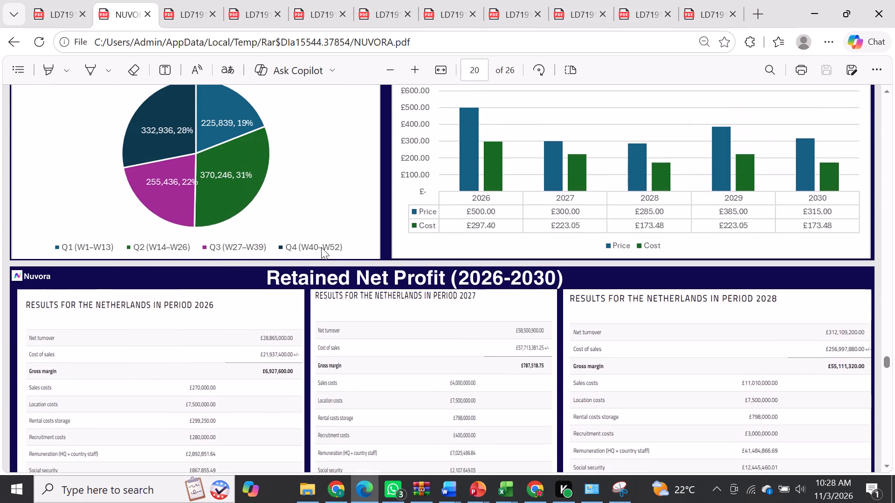
scroll(321, 247, up, 3)
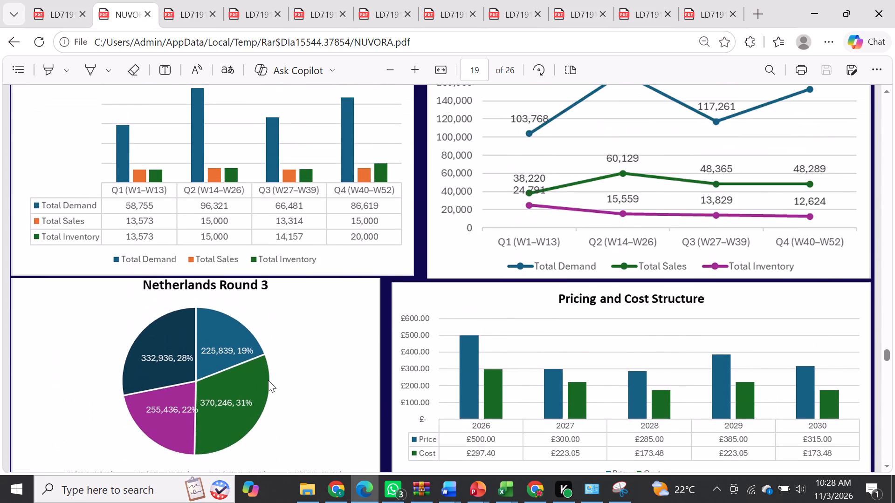
Switch to Chrome, open a new tab and start entering a web search for a formula.
click(330, 483)
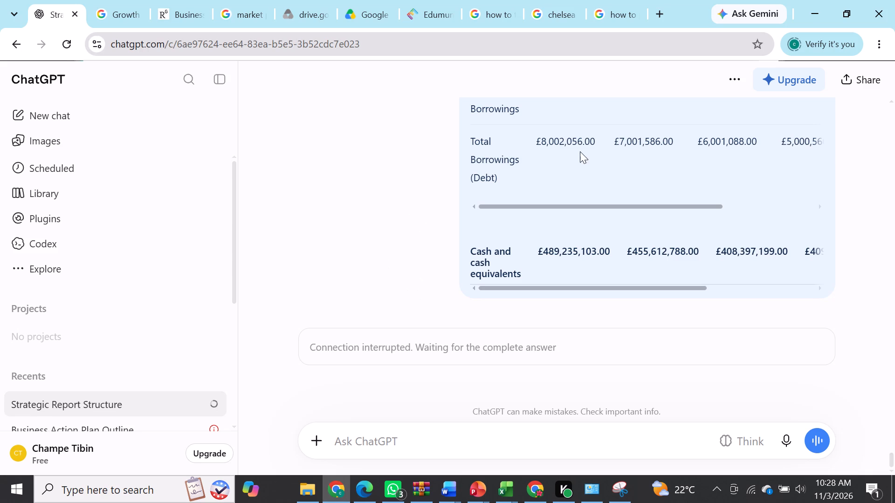
click(657, 12)
text(for)
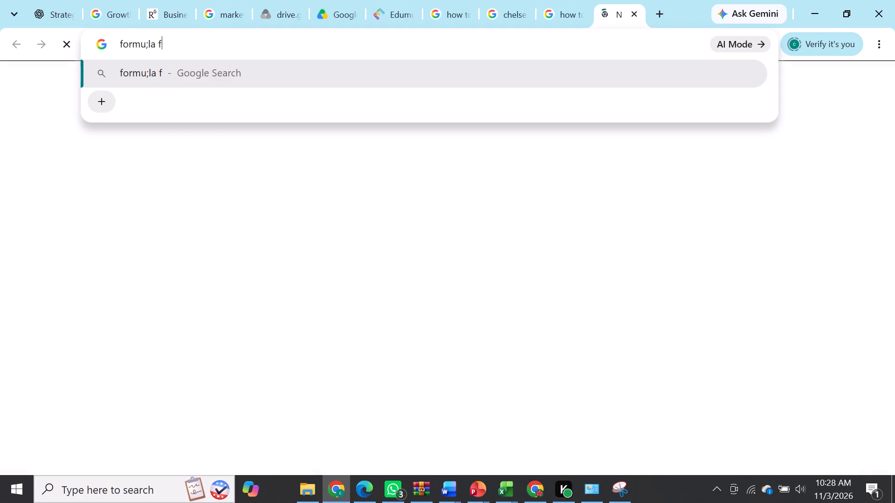
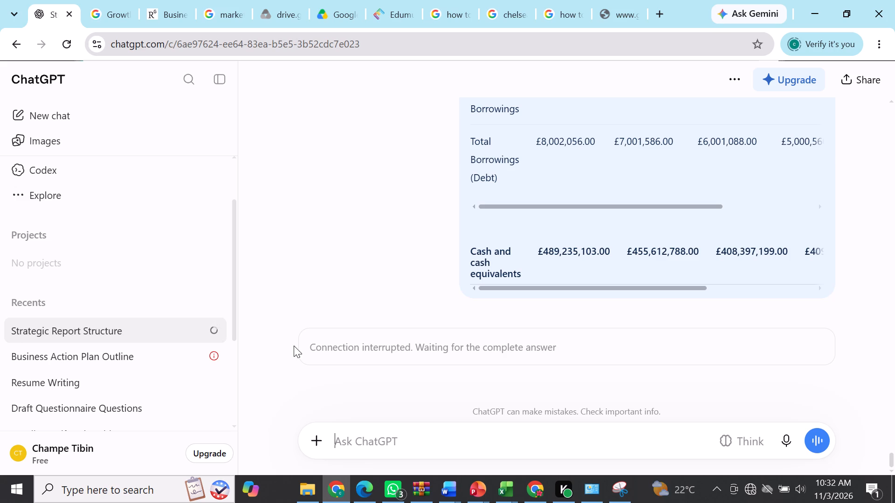
click(618, 0)
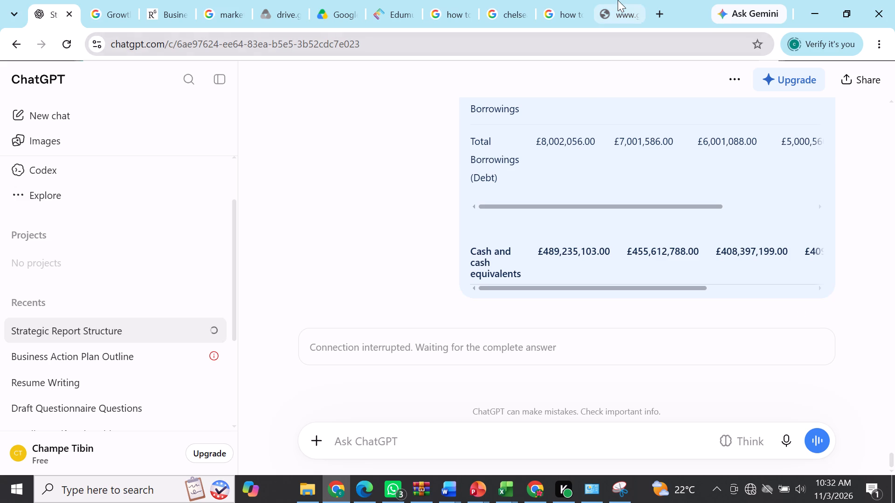
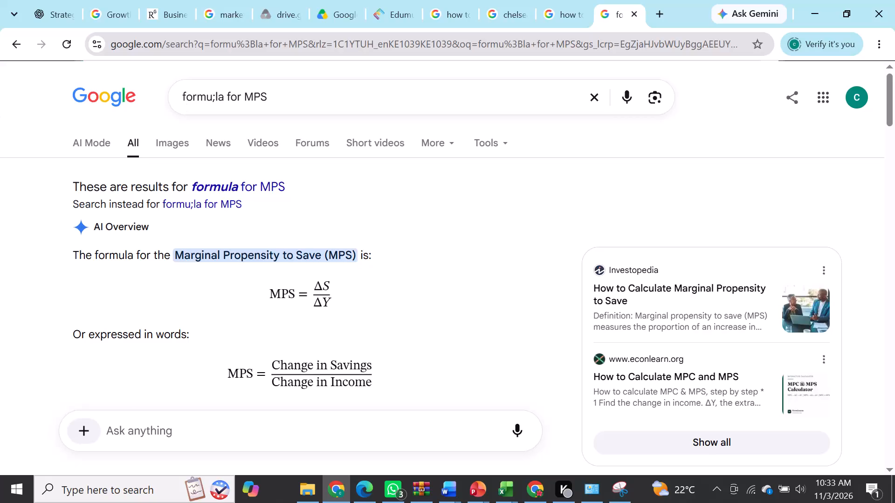
Edit the existing Google query to search for the EPS formula, replacing only the abbreviation's first letter with E.
click(252, 96)
key(BackSpace)
key(e)
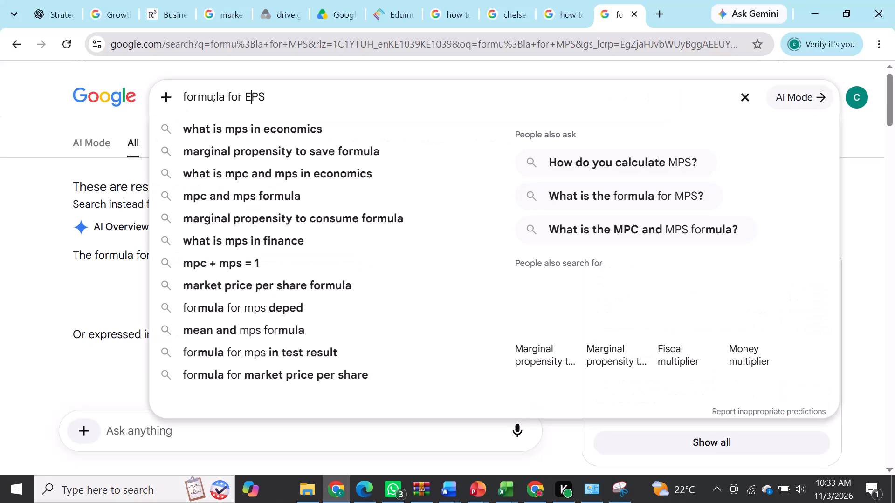
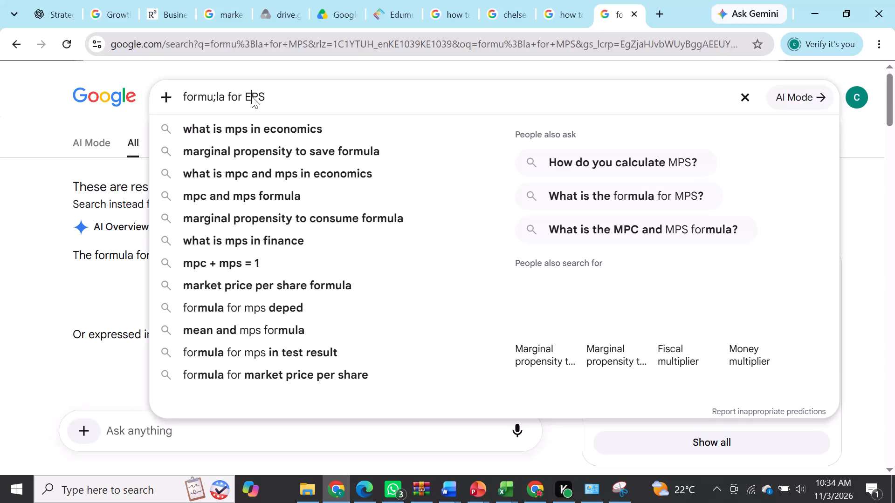
Run the Google search with the edited query for the EPS formula.
key(Return)
click(214, 98)
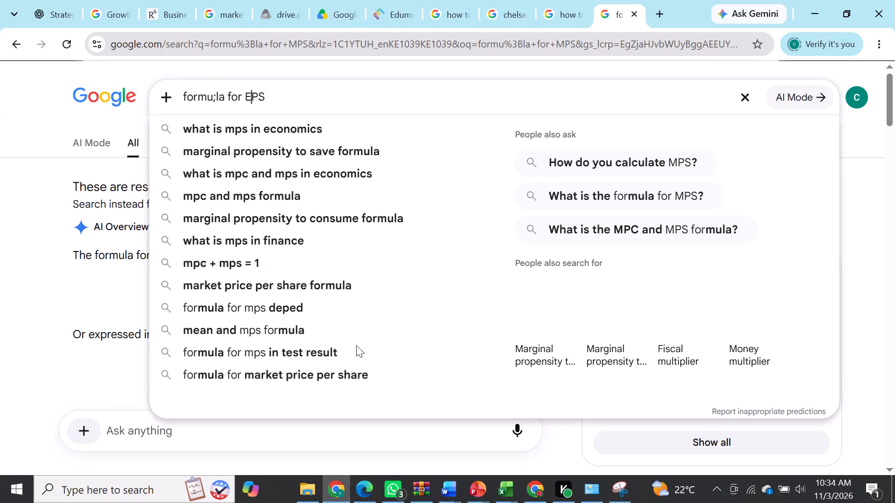
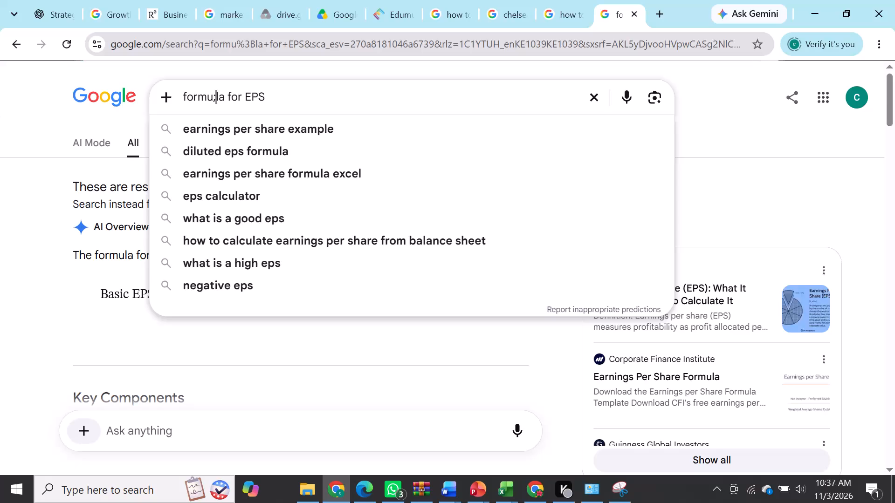
Run the Google search for the corrected query "formula for EPS".
key(Return)
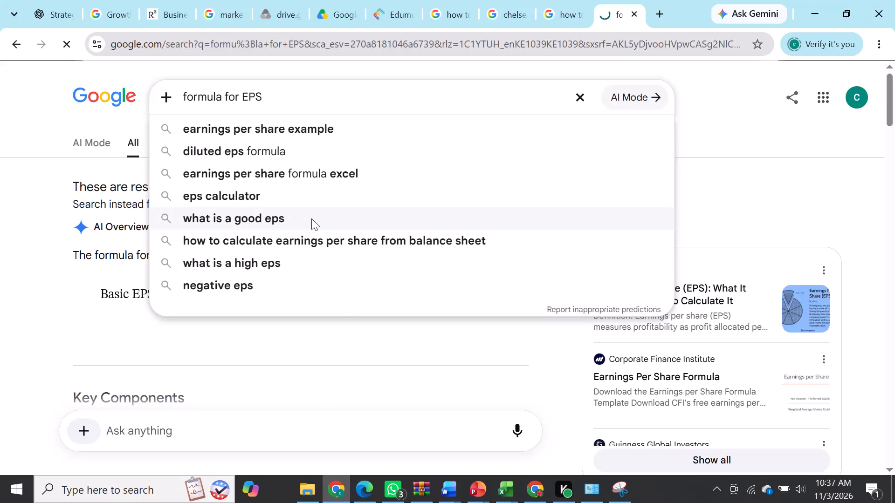
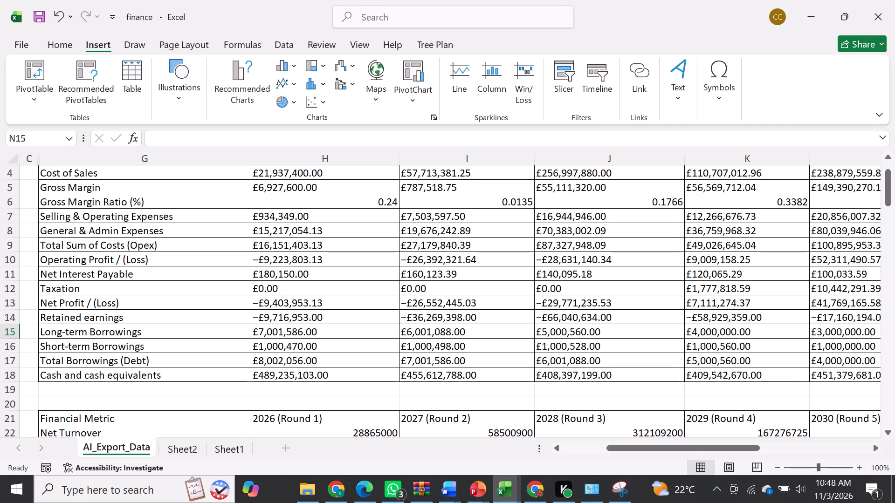
drag(139, 378, 698, 375)
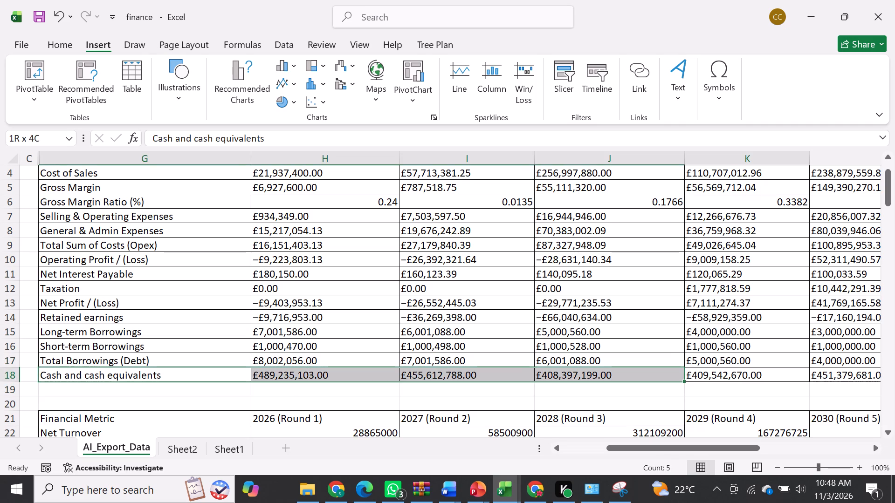
drag(698, 375, 894, 375)
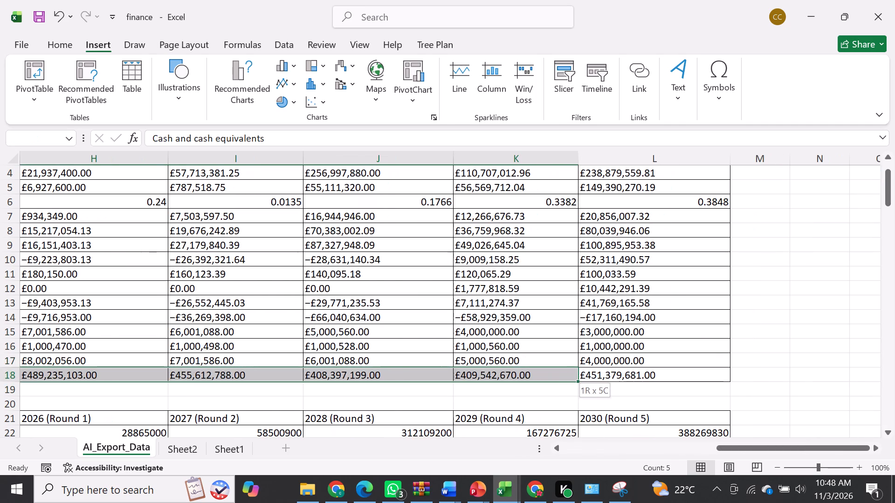
drag(894, 375, 728, 378)
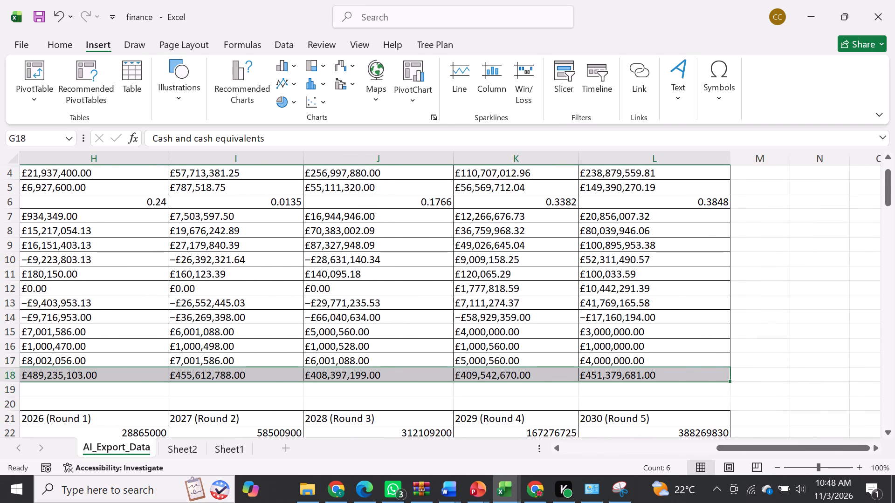
key(ctrl+c)
click(187, 445)
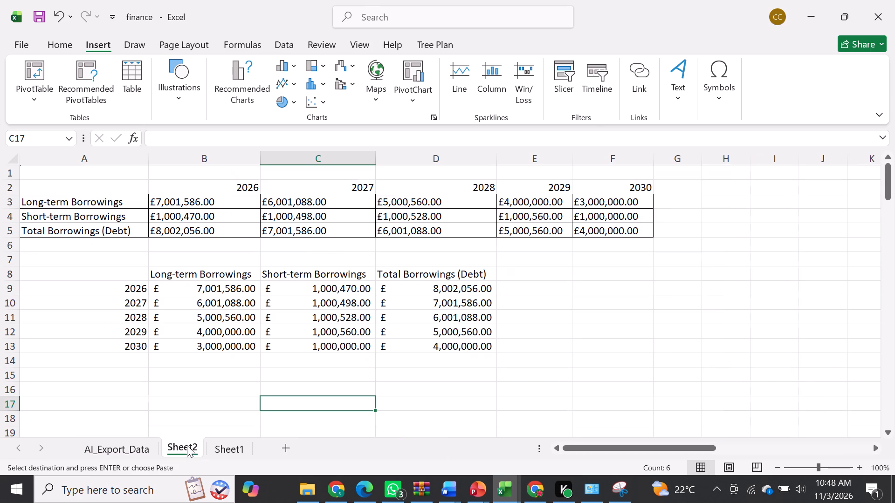
scroll(385, 348, down, 1)
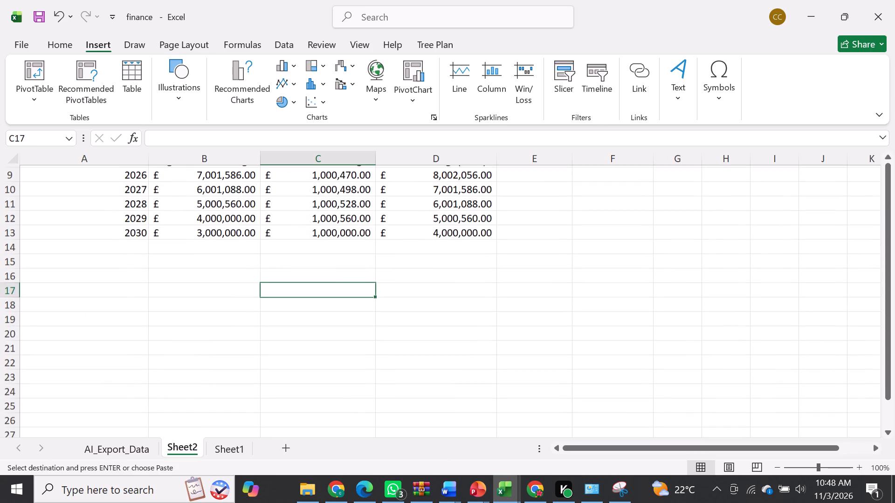
click(172, 260)
right_click(172, 260)
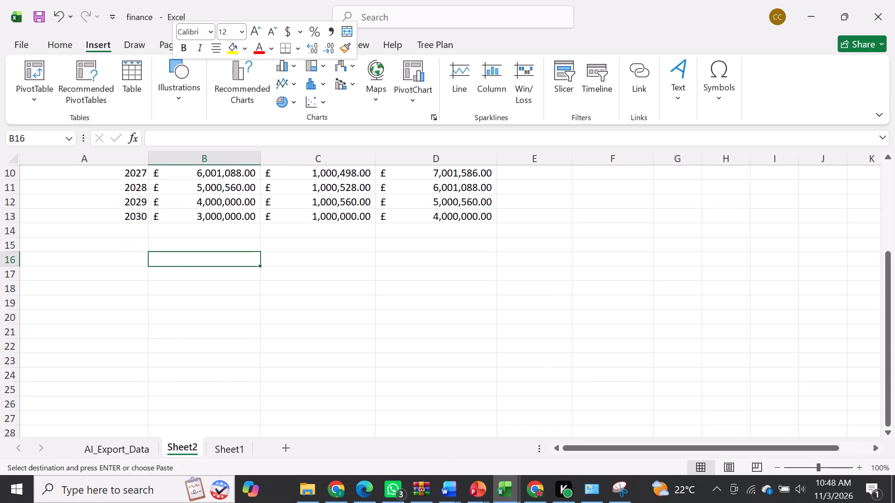
click(270, 174)
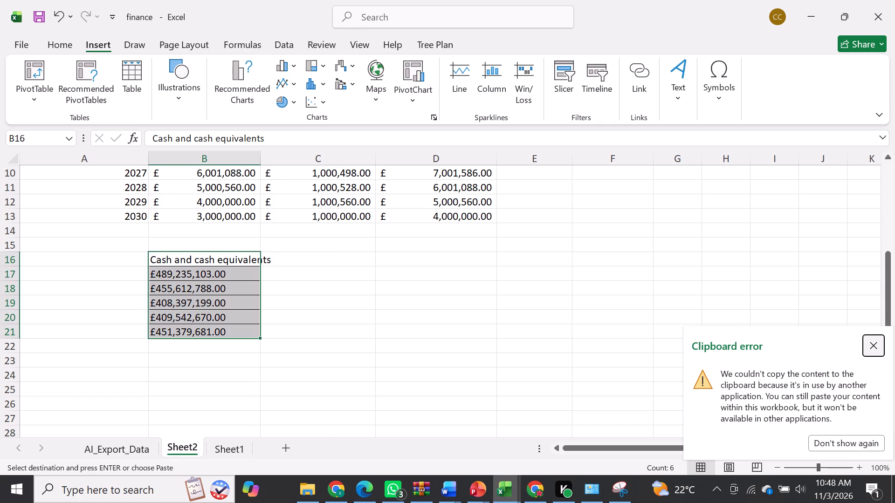
Enter the years 2026 to 2030 in A17 to A21 beside the cash and cash equivalents values.
click(130, 272)
text(202)
key(6)
key(Down)
text(2027)
key(Down)
text(2028)
key(Down)
text(2029)
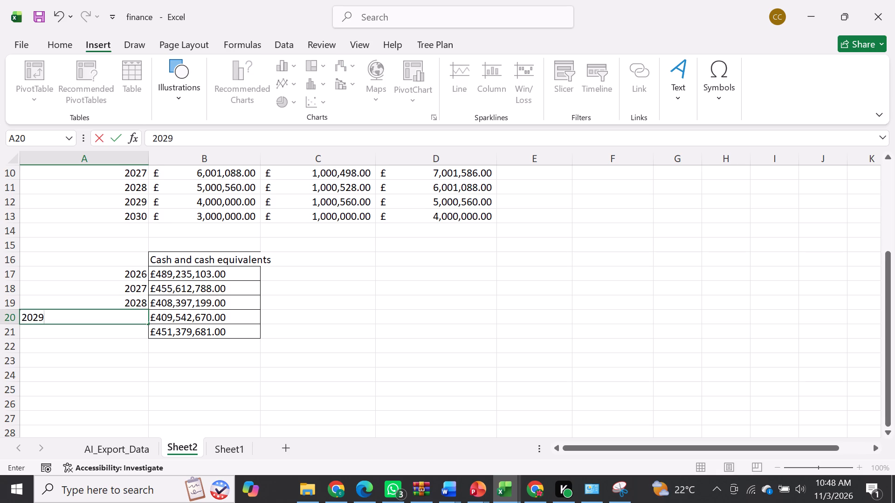
key(Down)
text(2030)
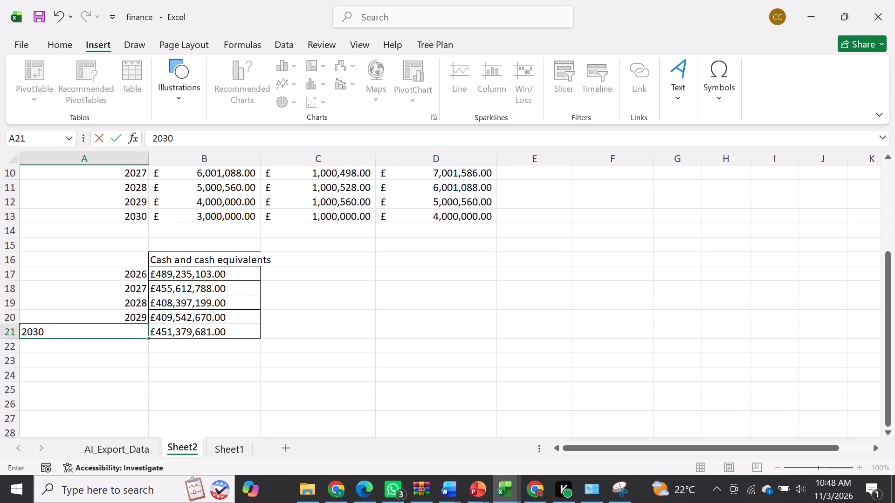
click(379, 368)
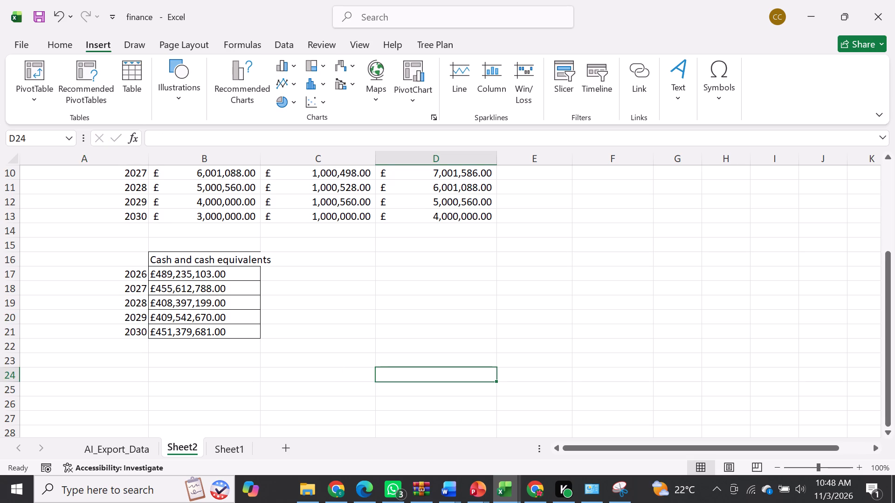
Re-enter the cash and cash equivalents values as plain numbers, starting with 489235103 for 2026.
click(169, 258)
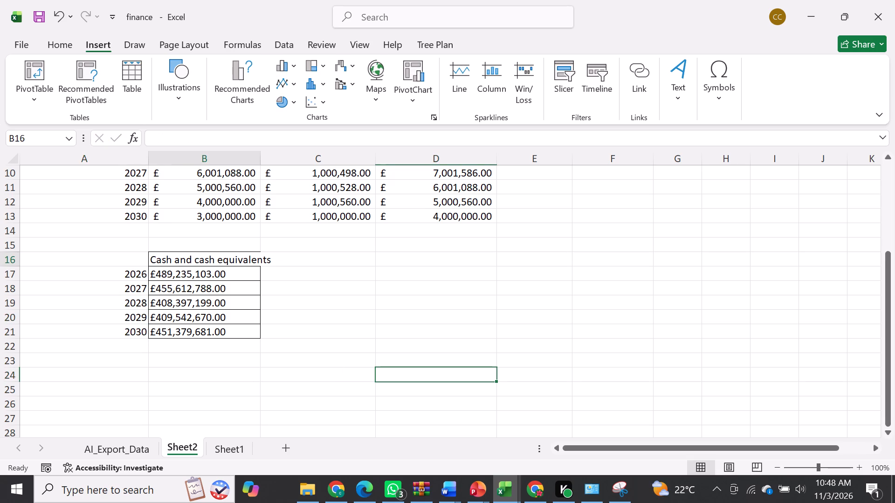
click(166, 273)
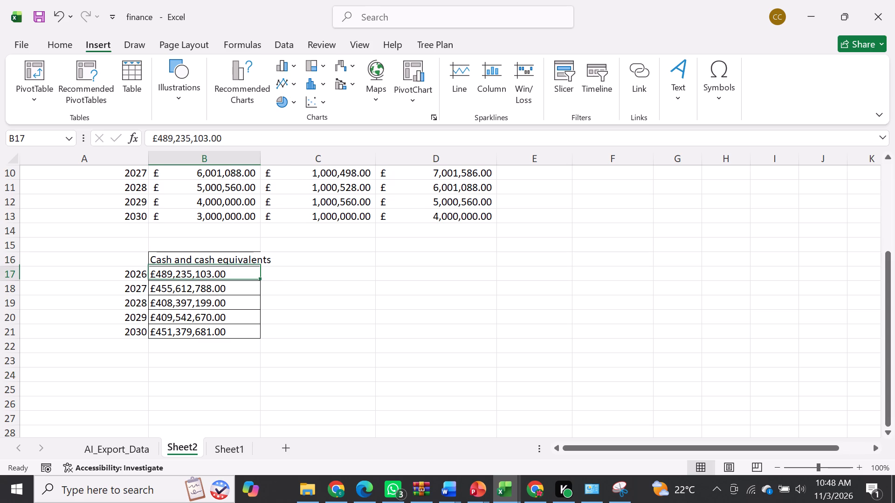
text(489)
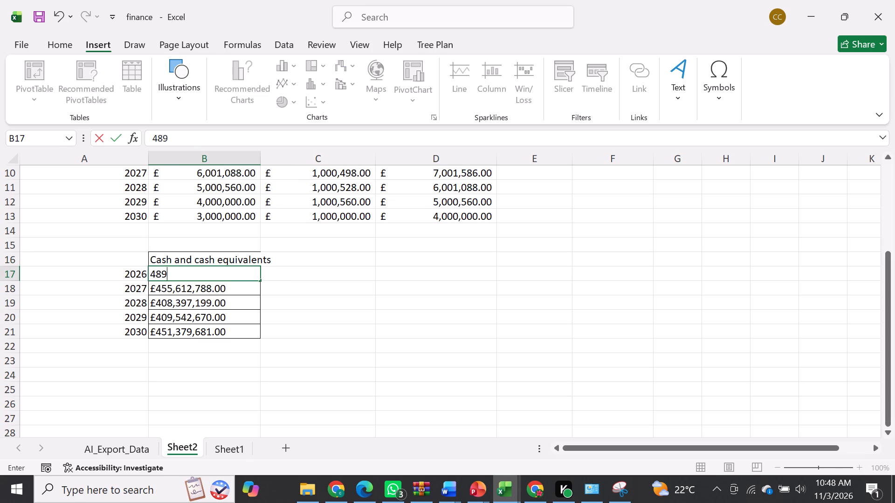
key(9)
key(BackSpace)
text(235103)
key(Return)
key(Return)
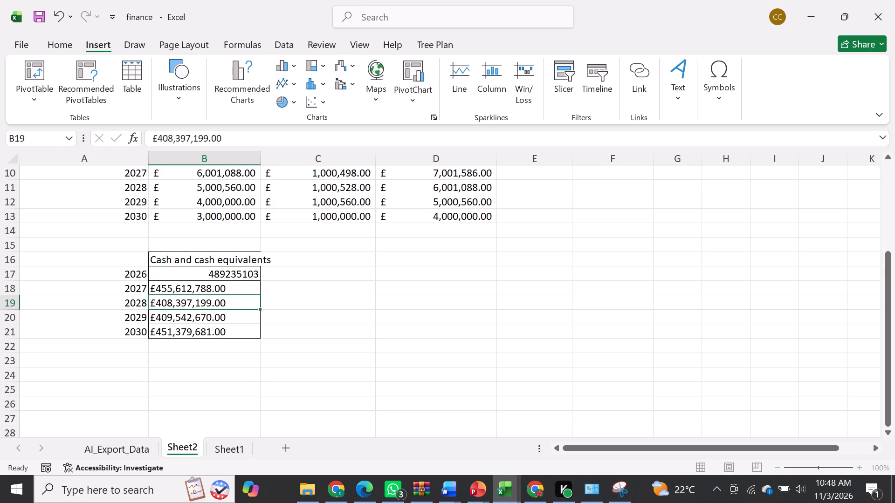
click(216, 290)
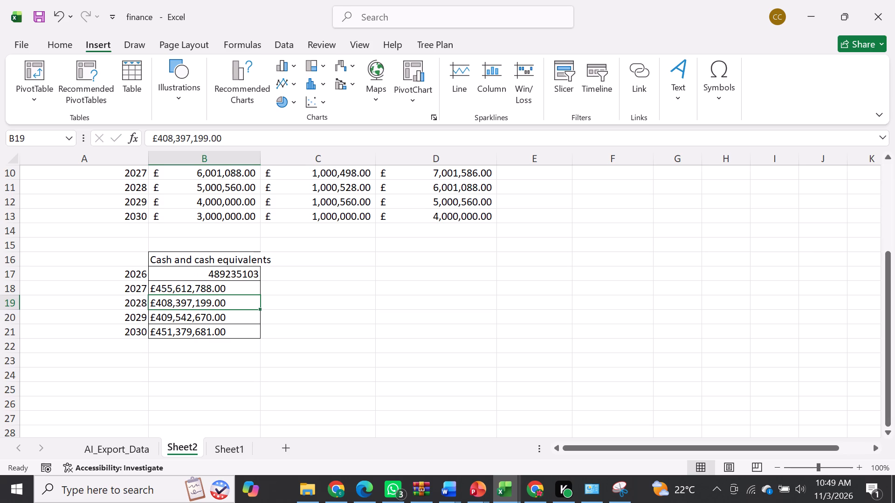
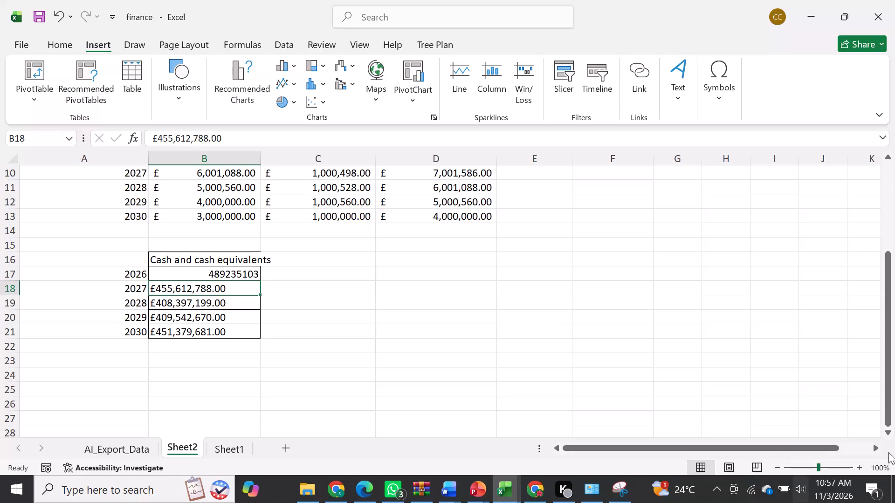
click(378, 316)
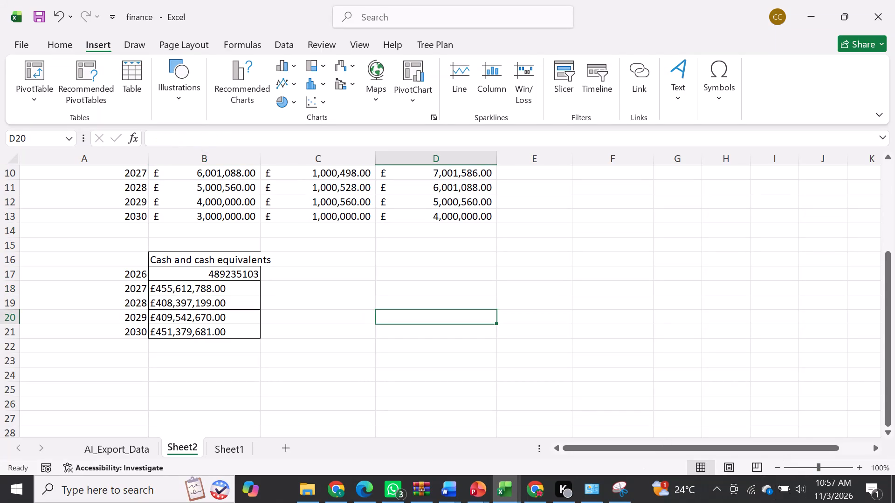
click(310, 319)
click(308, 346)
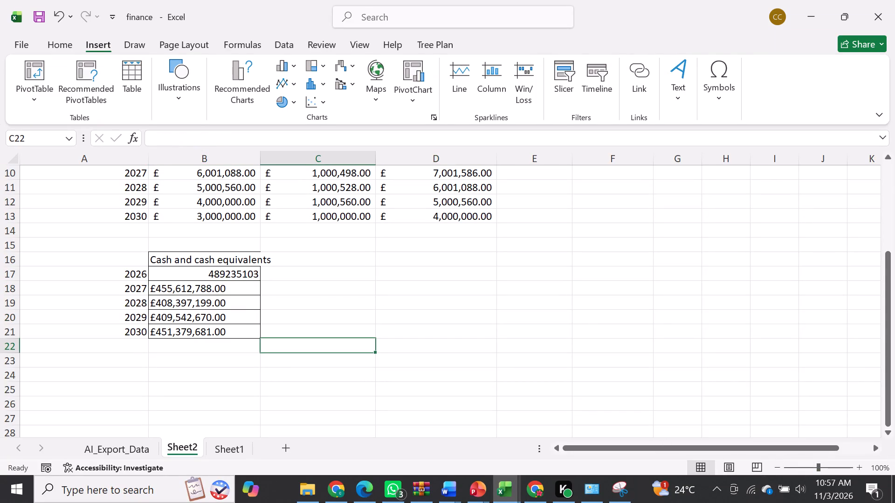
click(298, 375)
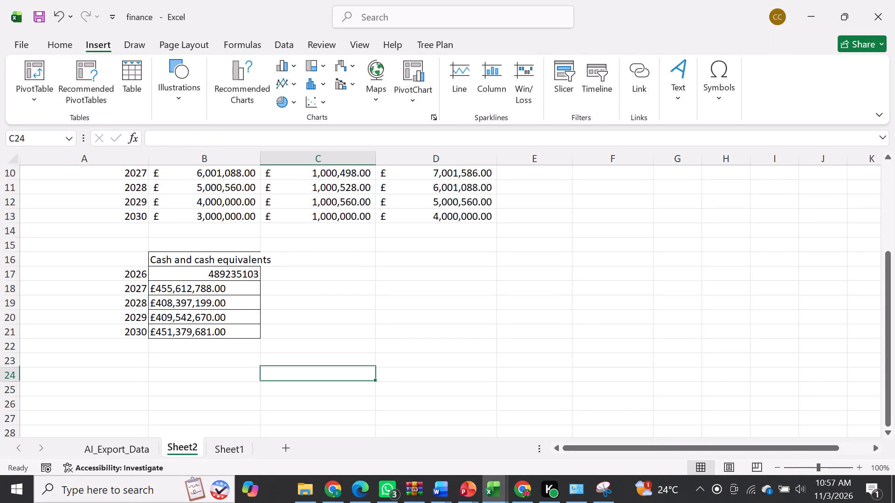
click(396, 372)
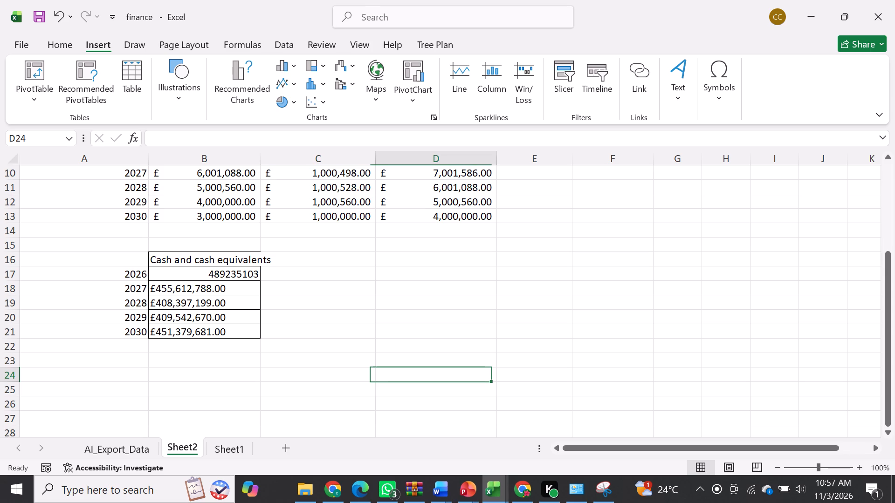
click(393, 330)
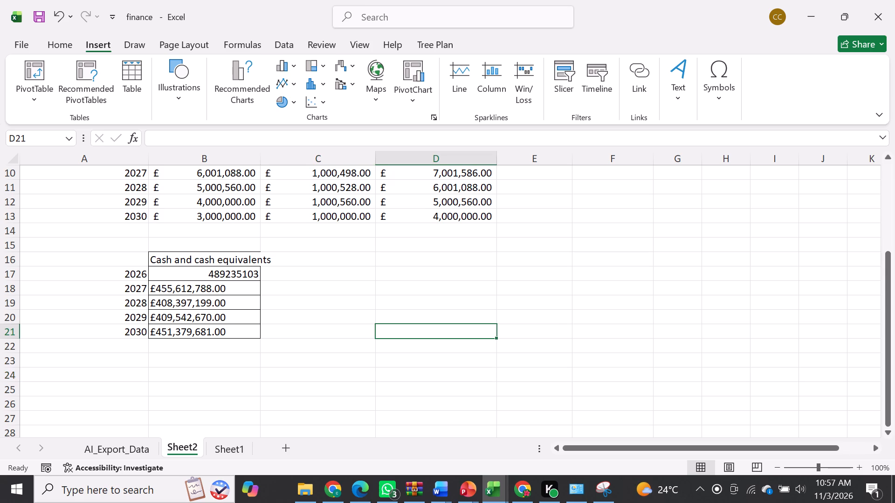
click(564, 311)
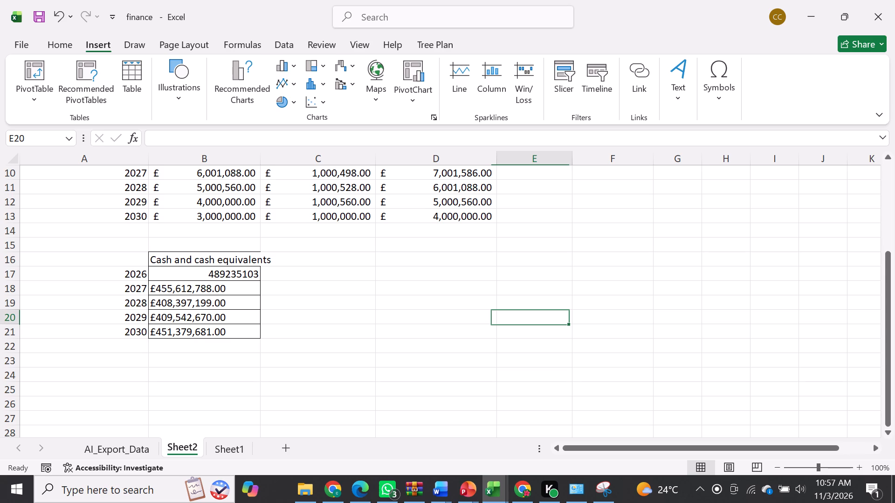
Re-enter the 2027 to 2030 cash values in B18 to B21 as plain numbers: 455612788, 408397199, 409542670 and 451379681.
click(212, 288)
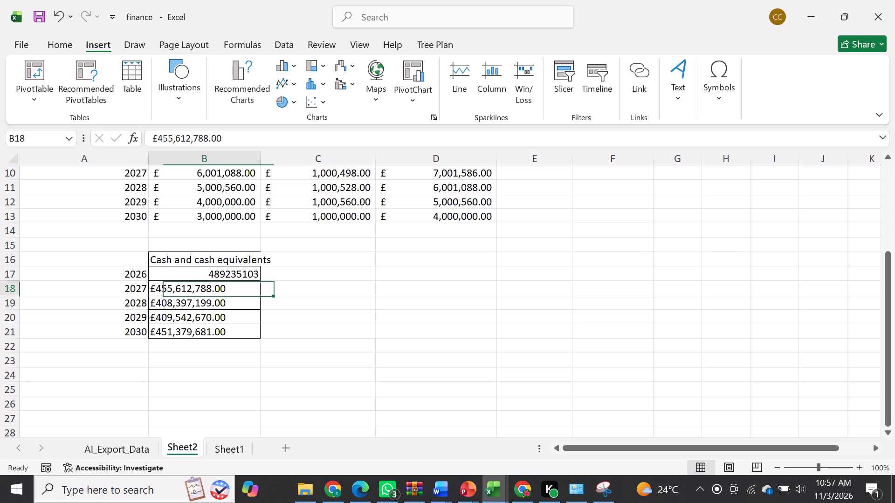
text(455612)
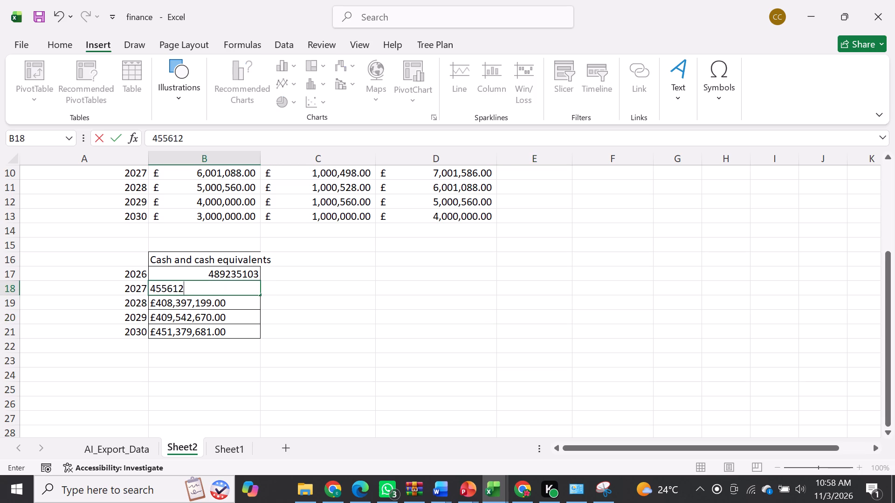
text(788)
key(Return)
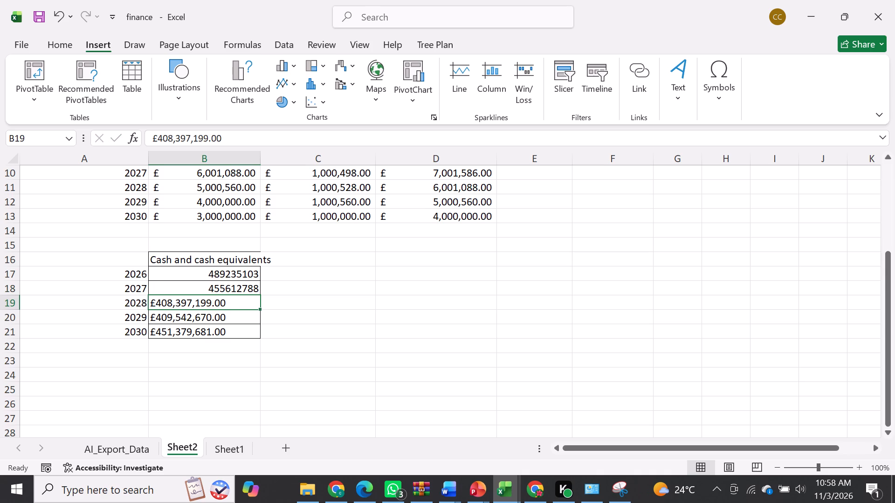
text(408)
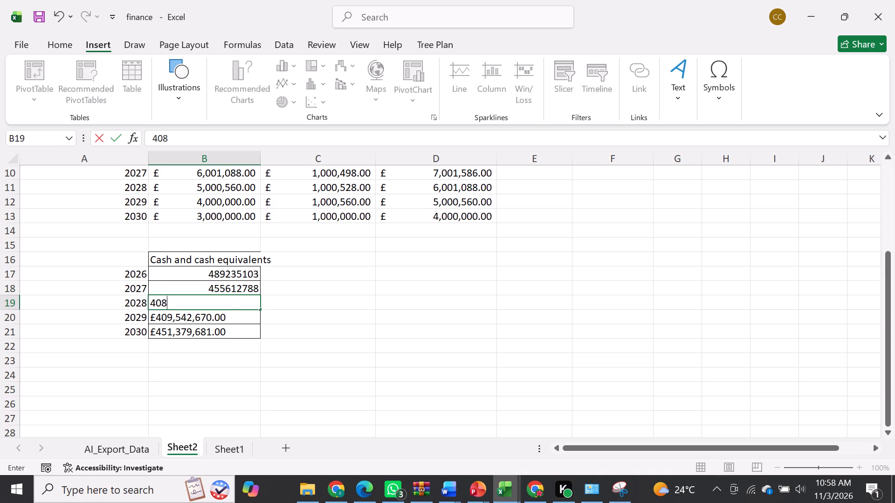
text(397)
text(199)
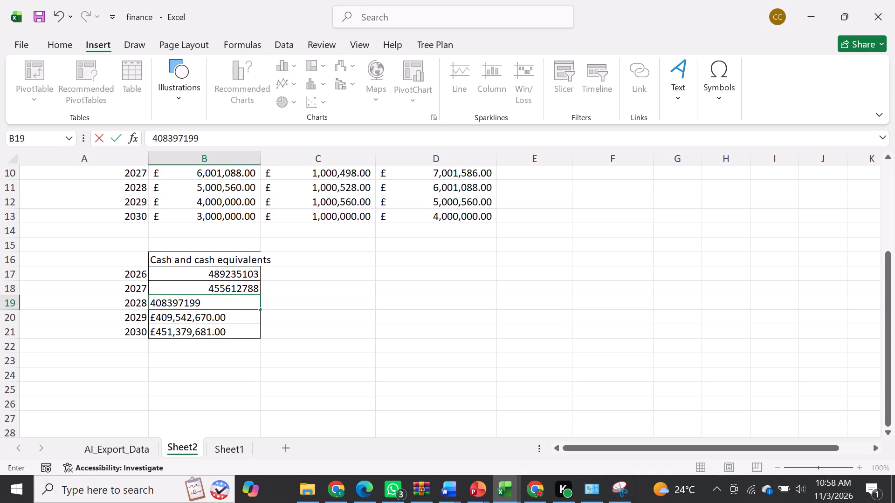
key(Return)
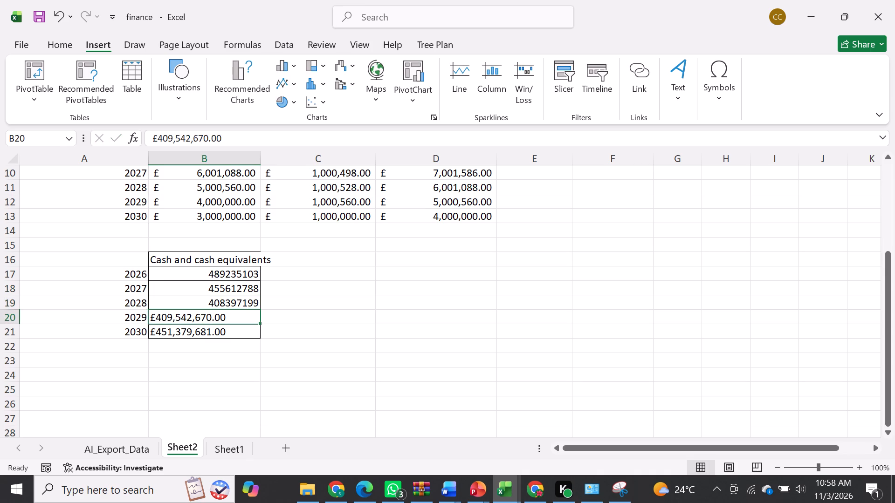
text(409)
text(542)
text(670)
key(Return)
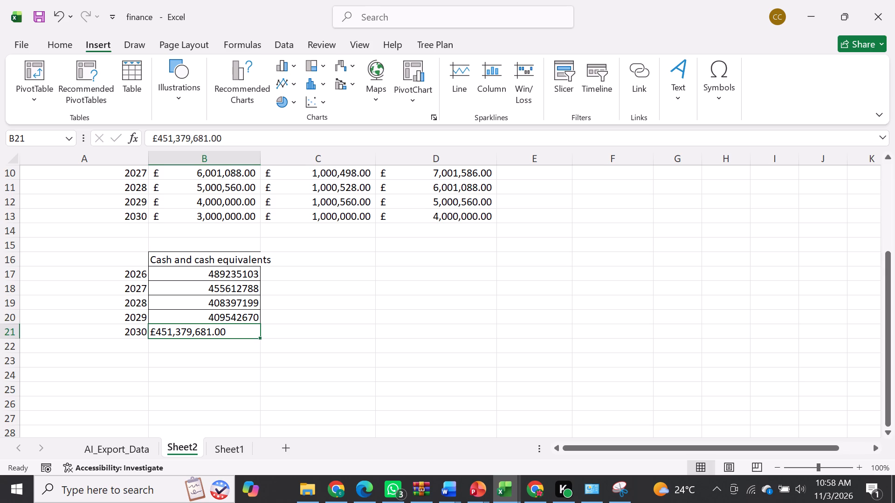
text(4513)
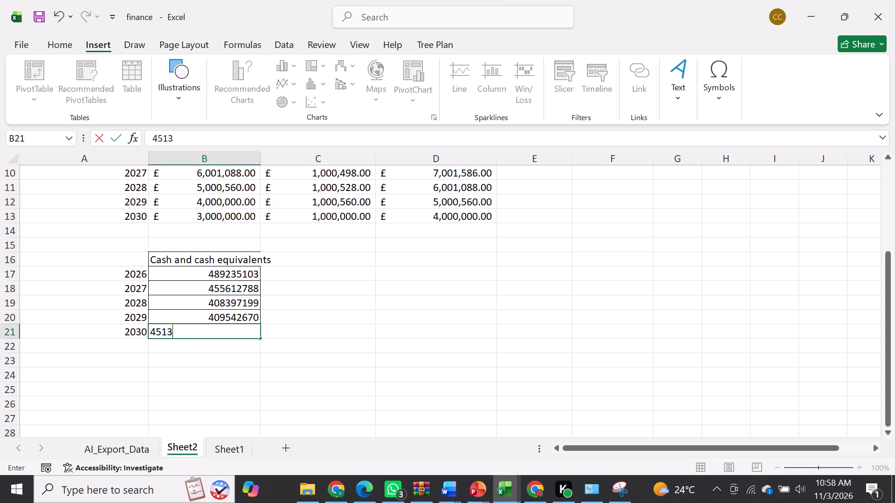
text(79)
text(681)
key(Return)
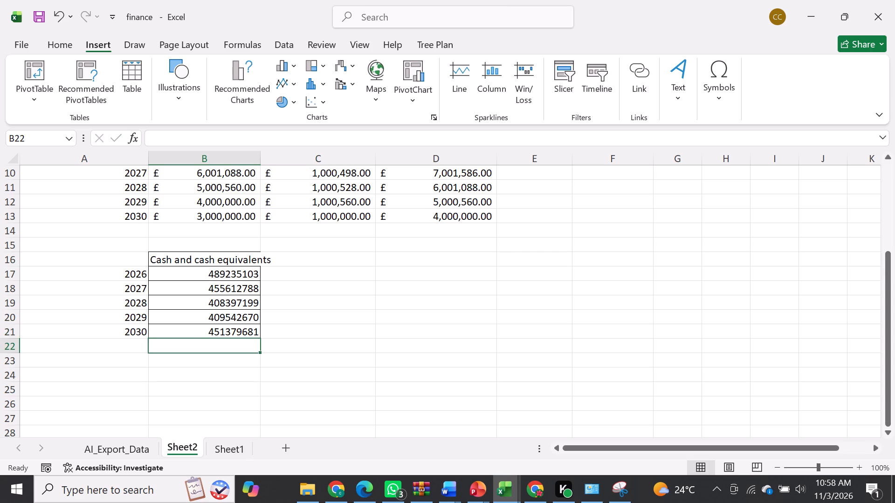
Apply the pound (£) accounting number format to the cash and cash equivalents values in B17 to B21.
drag(195, 271, 203, 333)
click(66, 46)
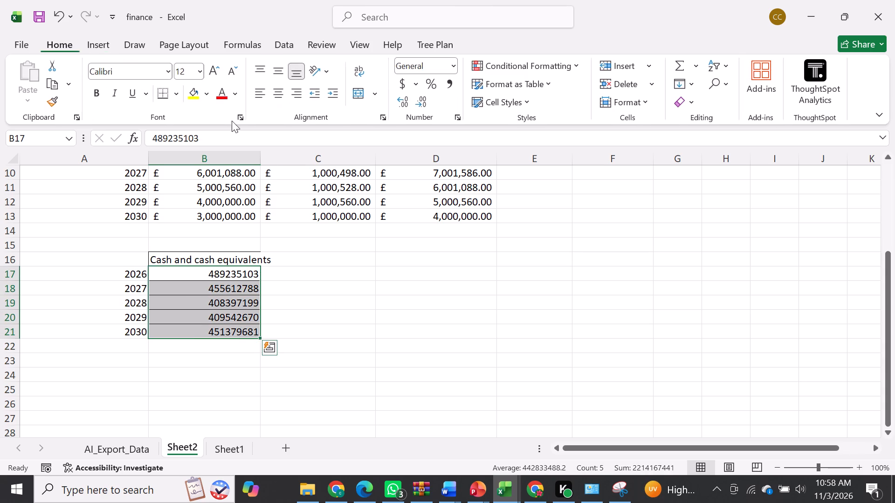
click(416, 86)
click(423, 120)
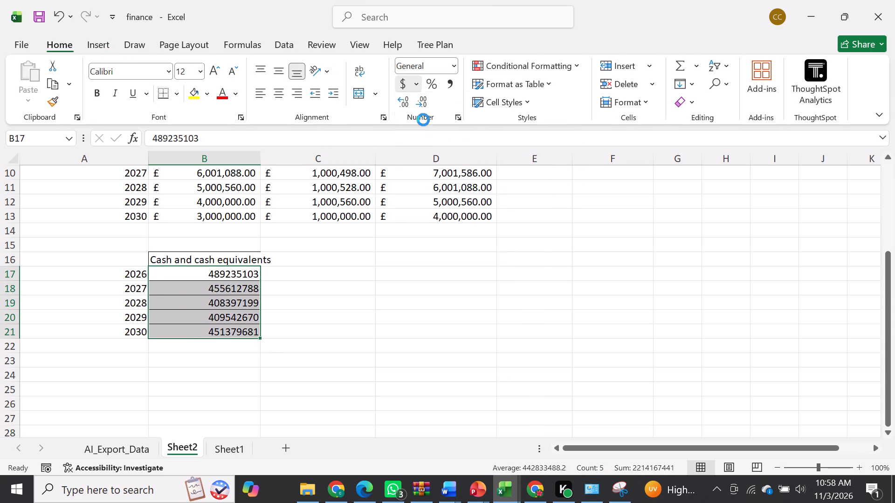
click(349, 345)
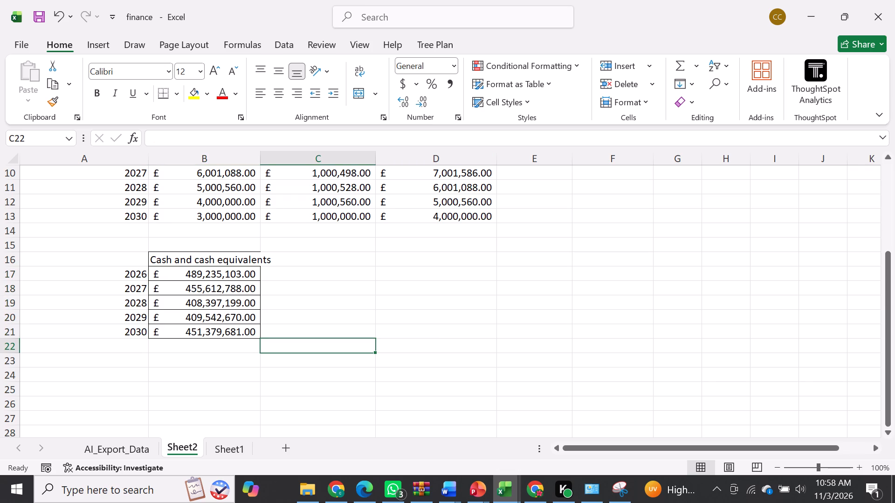
Insert a recommended clustered column chart from the 2026 to 2030 cash and cash equivalents table, selecting A16 to C21.
drag(125, 262, 242, 330)
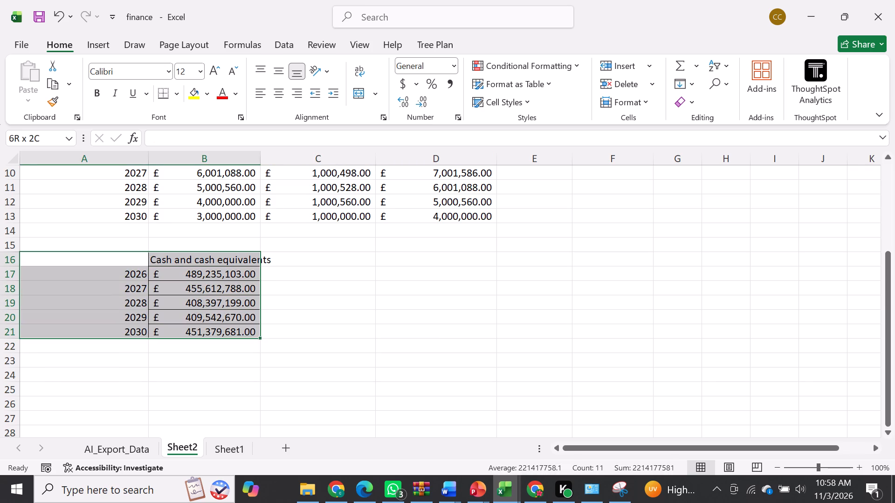
drag(242, 330, 286, 335)
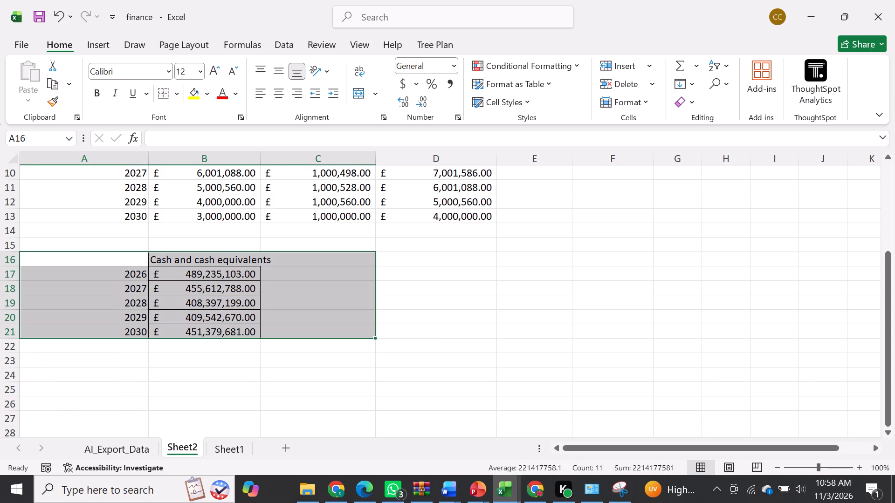
click(95, 39)
click(241, 81)
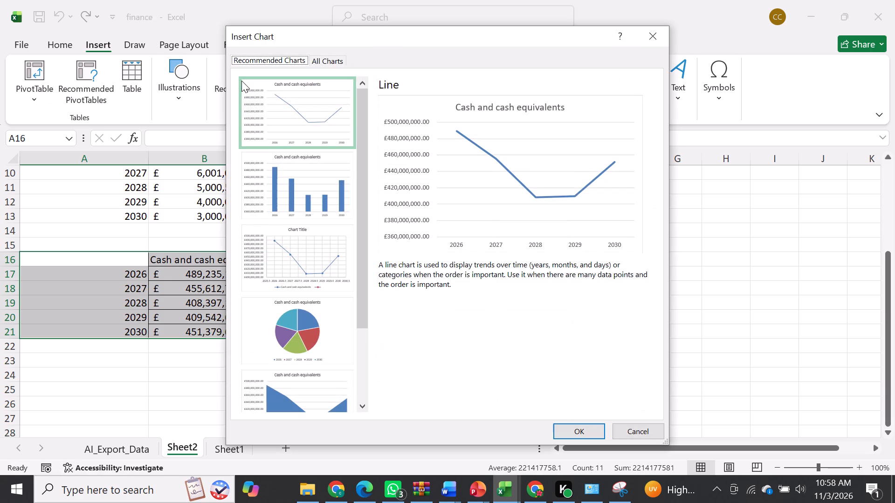
click(287, 162)
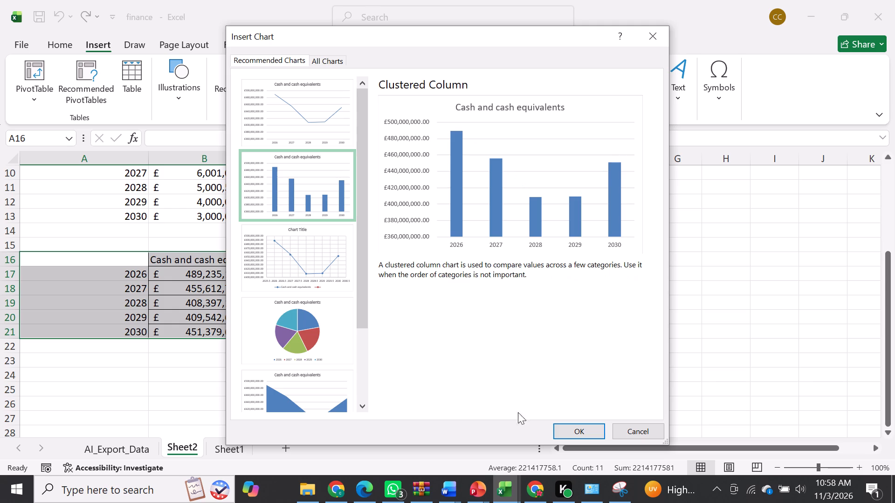
click(577, 430)
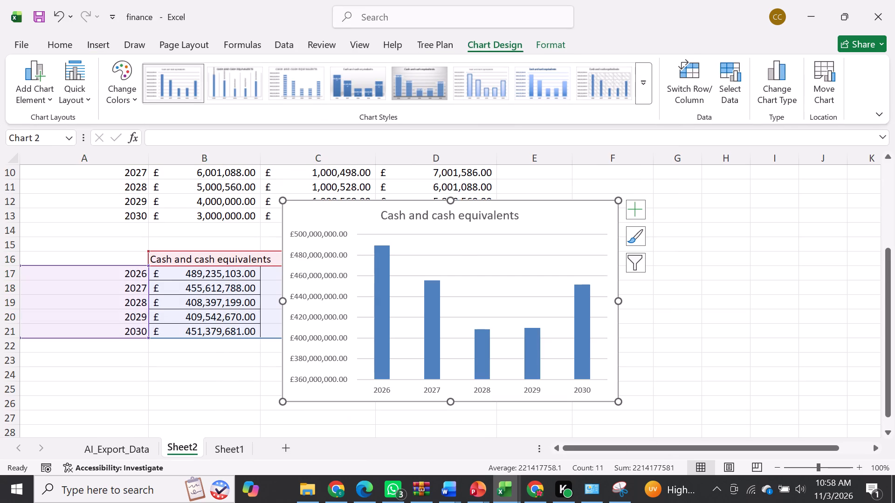
Add data labels to the cash and cash equivalents column chart.
click(634, 212)
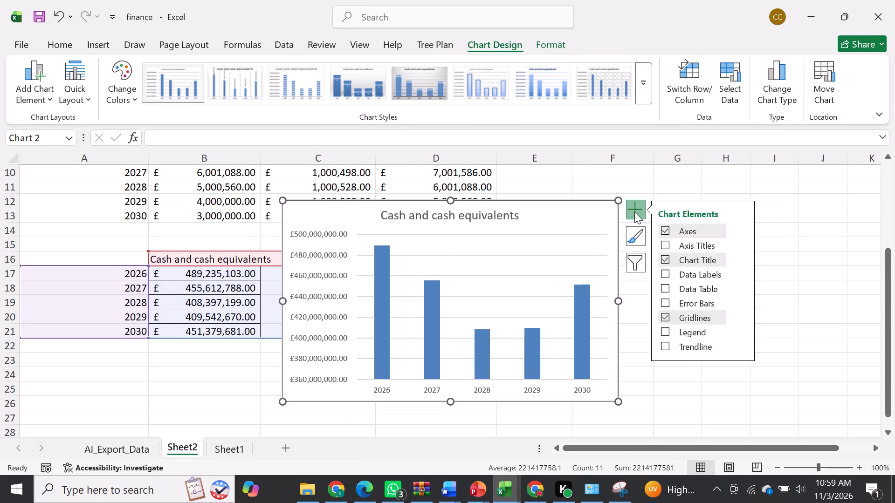
click(667, 272)
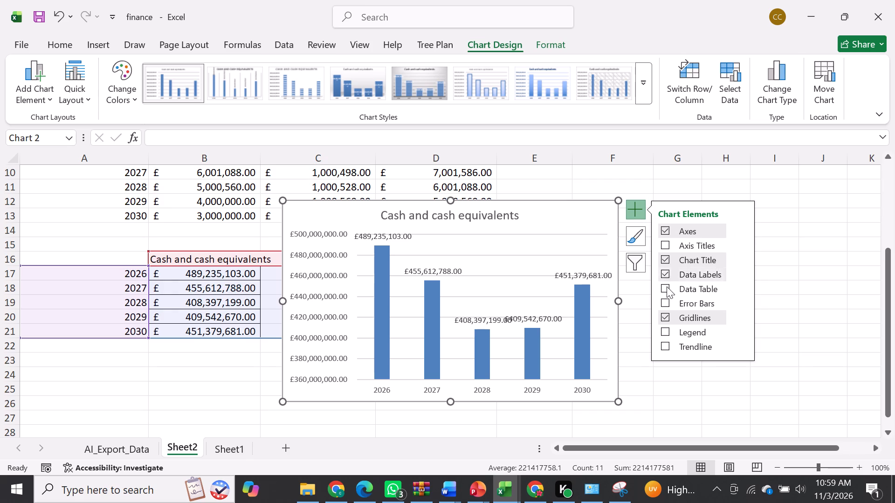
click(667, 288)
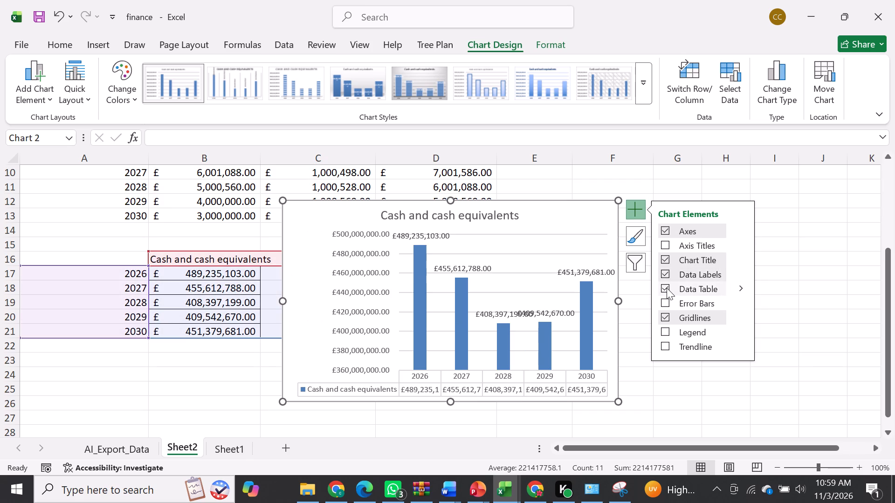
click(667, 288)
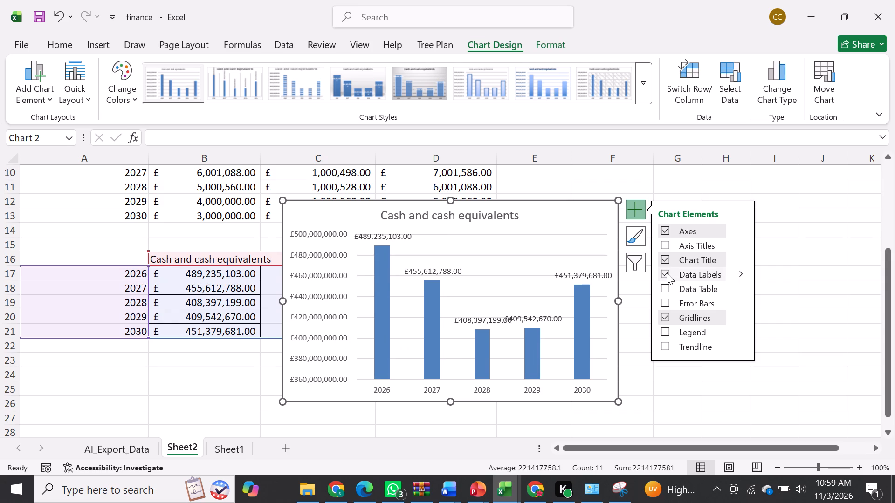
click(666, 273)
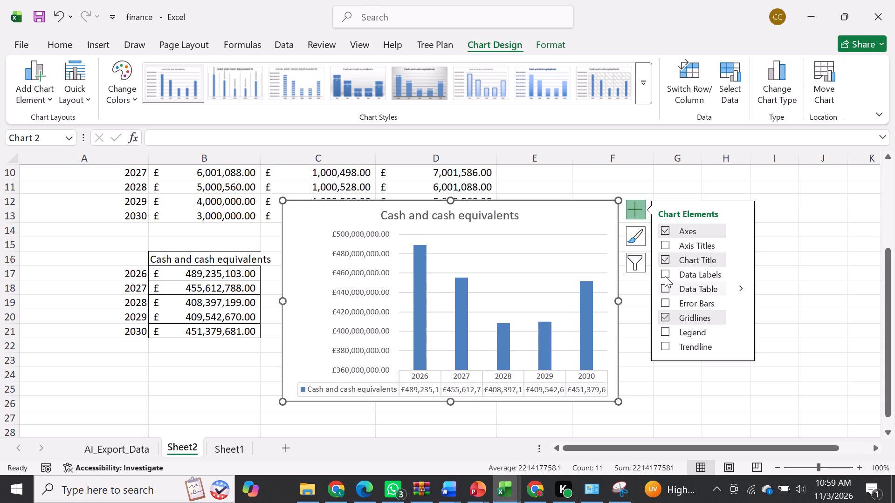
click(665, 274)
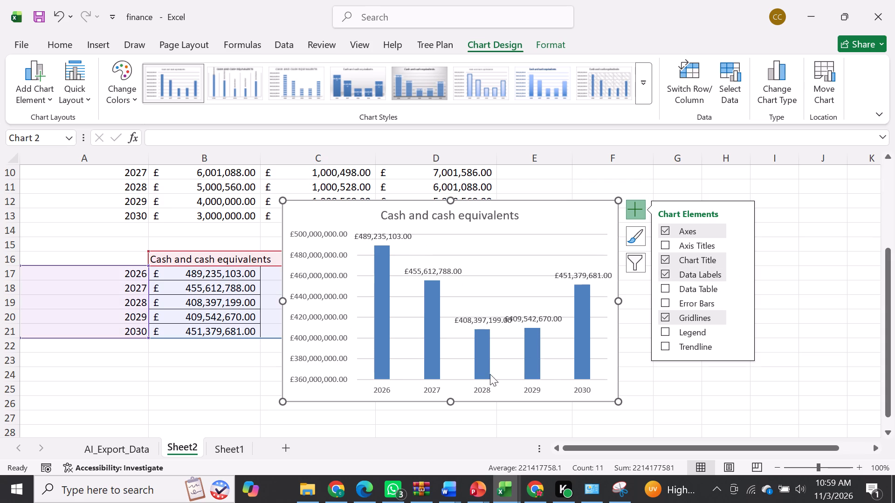
Separate the overlapping 2028 and 2029 data labels, shifting the 2029 label sideways away from 2028 and raising the 2028 label above its column.
click(472, 320)
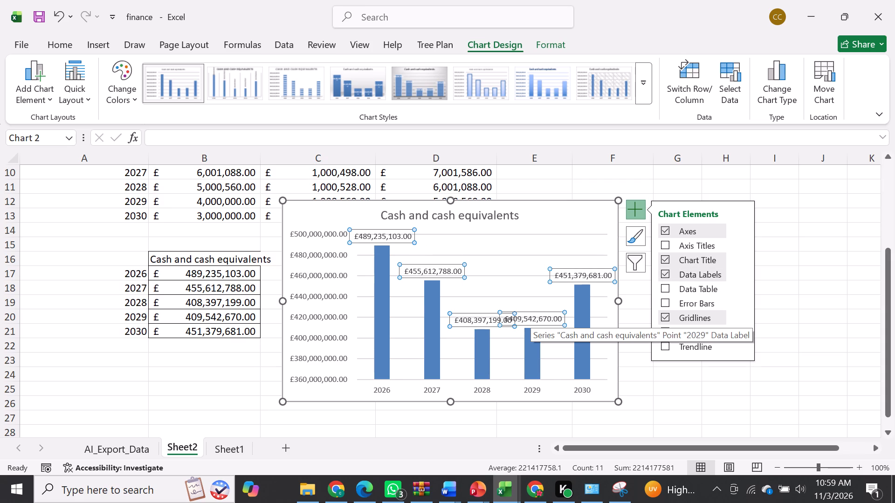
drag(530, 313, 542, 313)
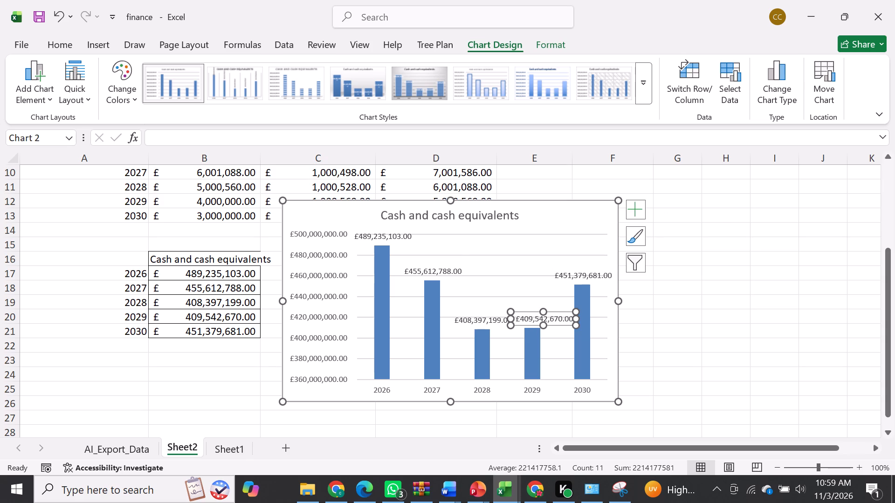
click(473, 319)
drag(470, 313, 464, 302)
click(683, 372)
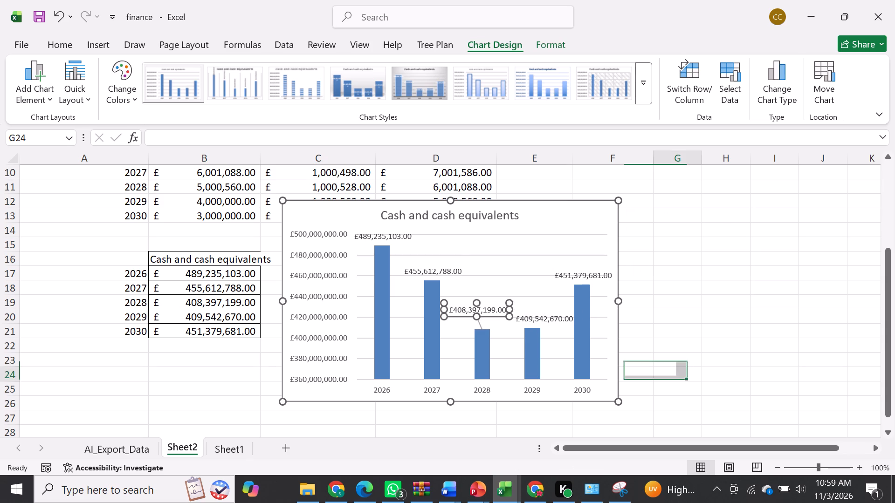
Nudge the 2029 data label slightly towards the 2028 label, away from the 2030 column.
click(535, 319)
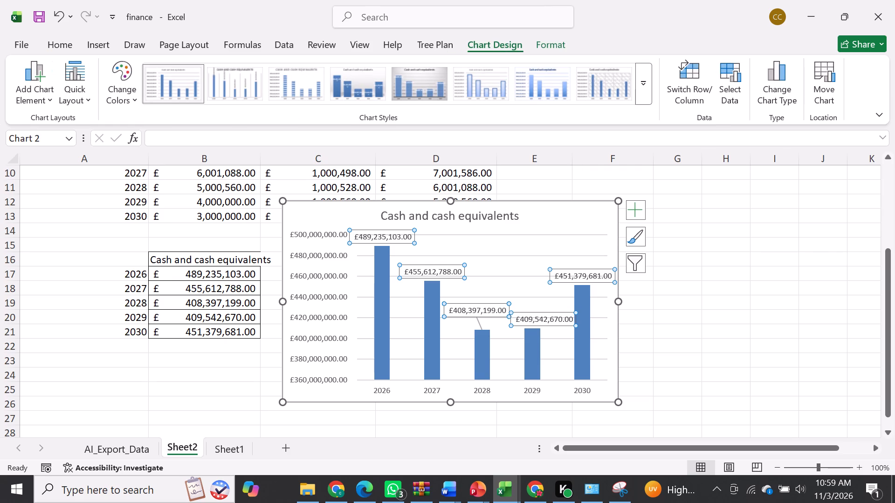
click(541, 312)
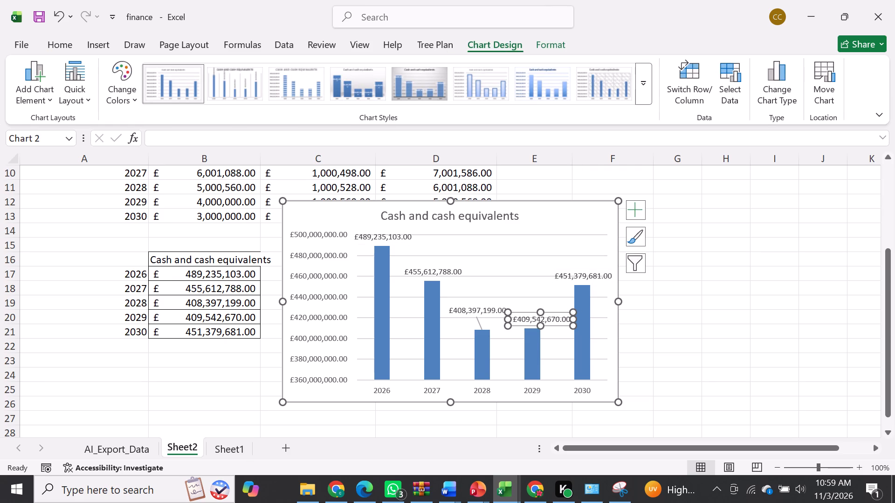
click(677, 350)
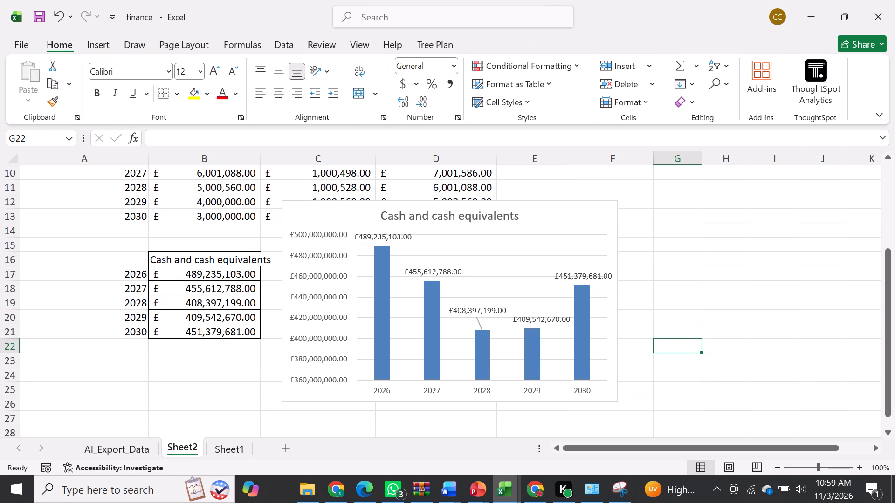
Make the chart title "Cash and cash equivalents" bold.
click(433, 210)
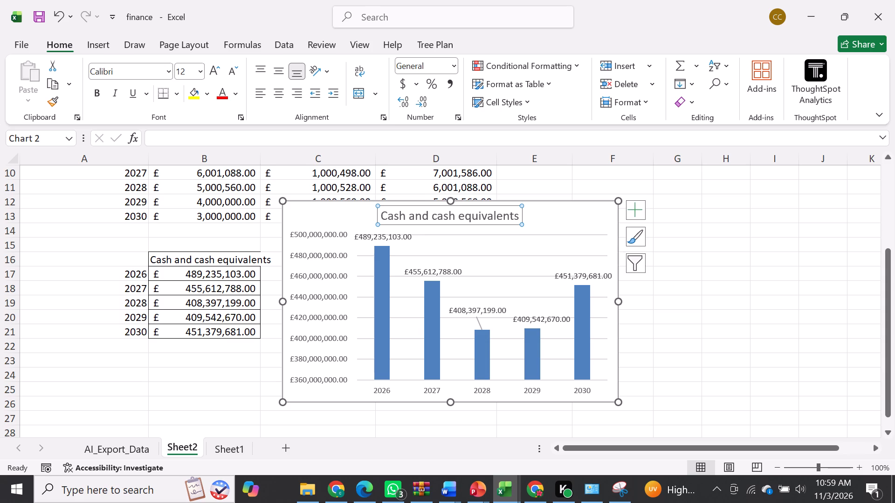
click(421, 215)
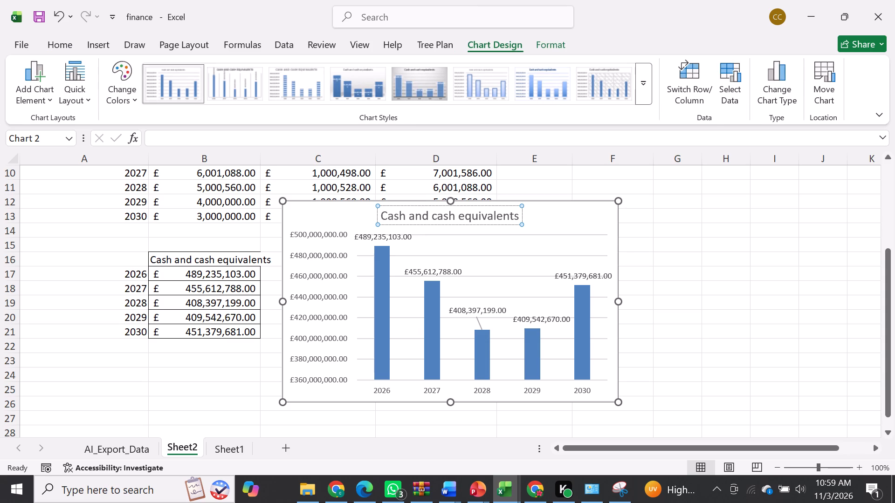
key(ctrl+a)
key(ctrl+b)
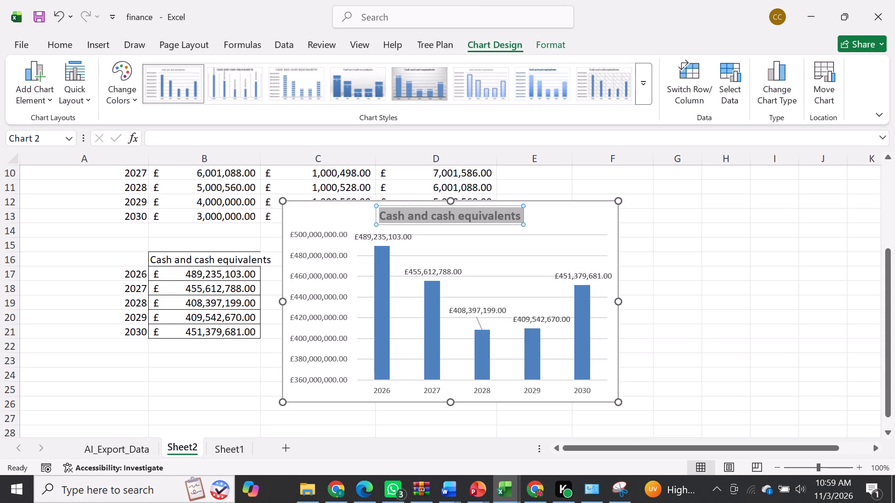
click(585, 220)
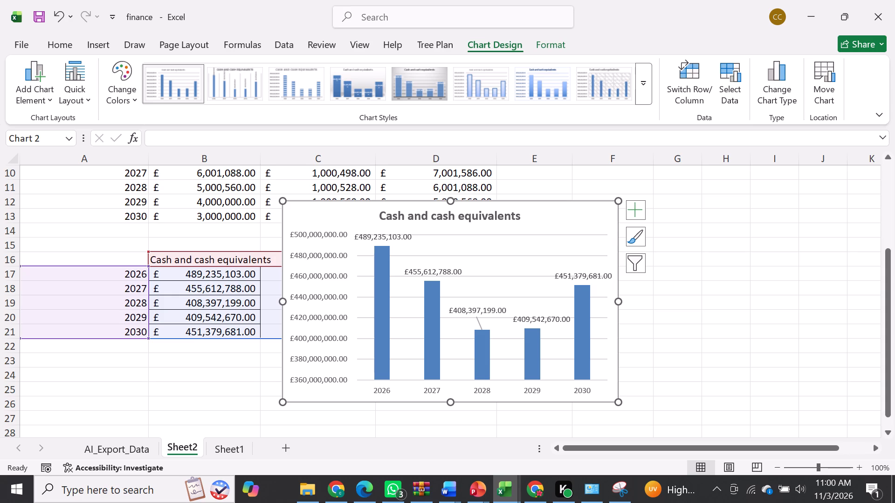
click(572, 218)
key(ctrl+x)
click(453, 502)
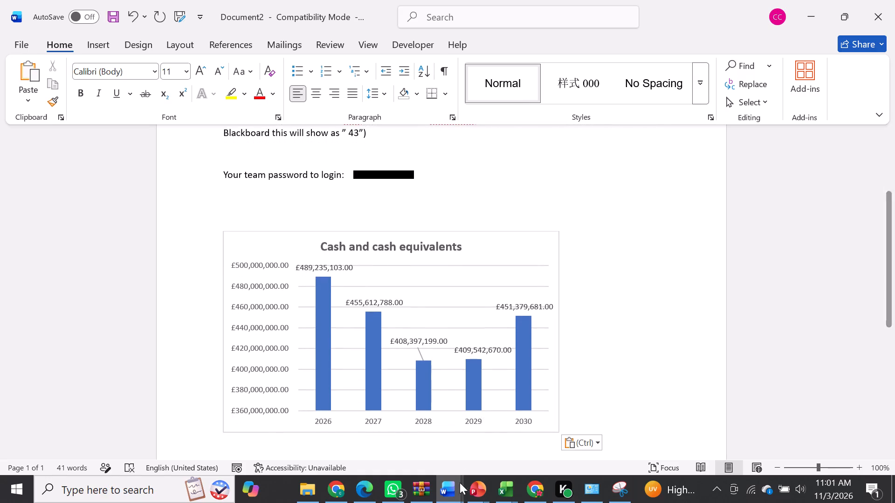
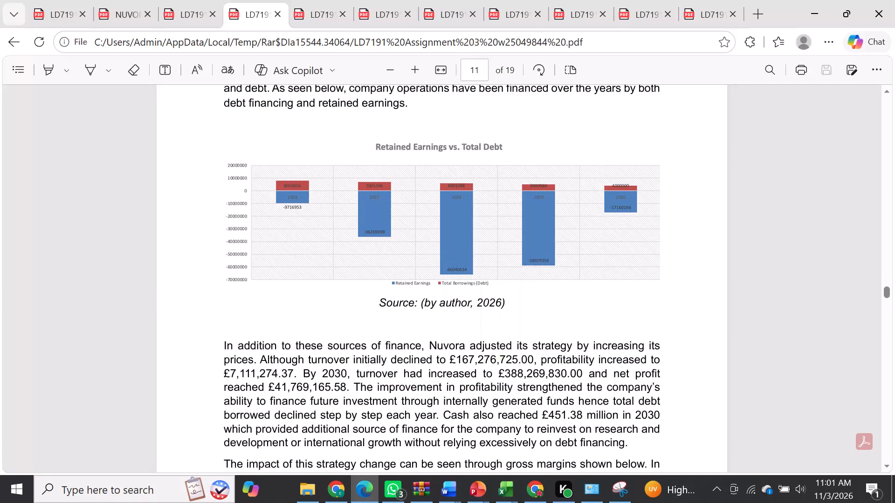
Read the financing, pricing strategy and gross margin discussion below the Retained Earnings vs. Total Debt chart in the Assignment 3 PDF.
scroll(563, 398, down, 1)
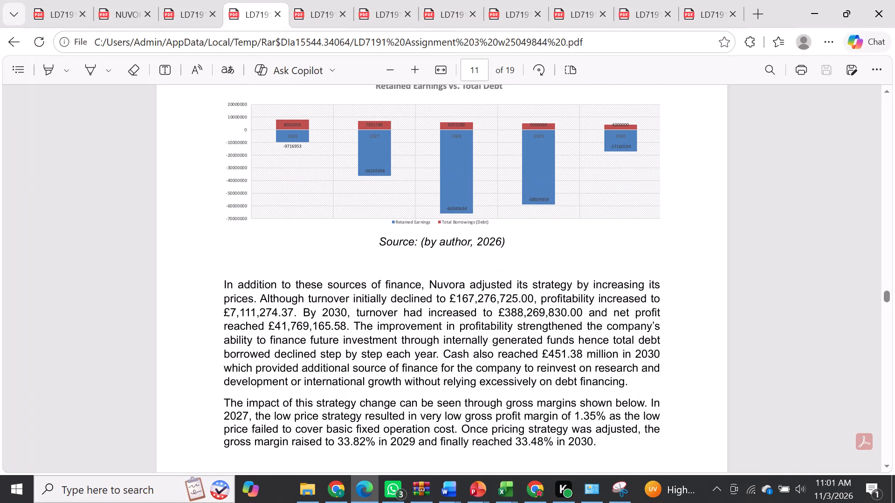
scroll(548, 415, down, 1)
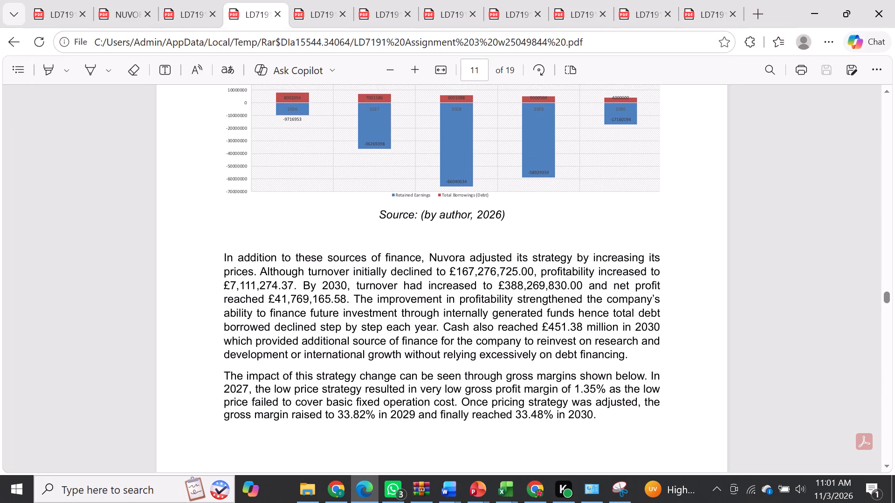
scroll(548, 415, down, 1)
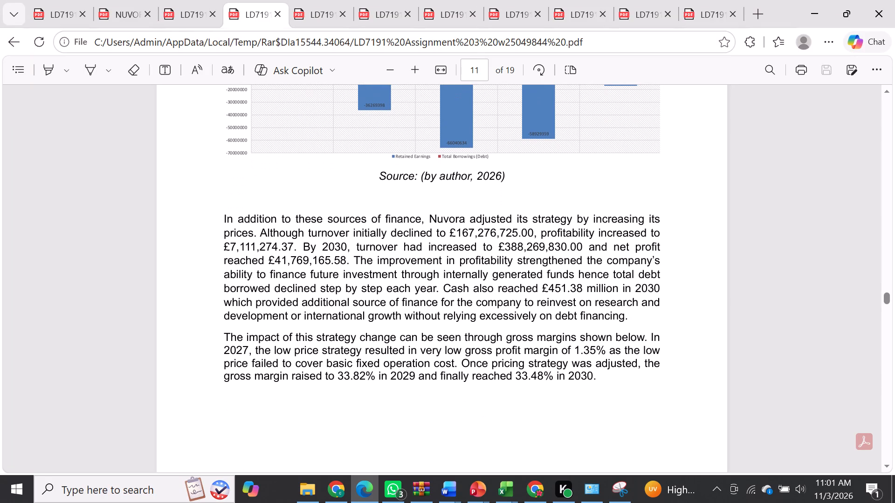
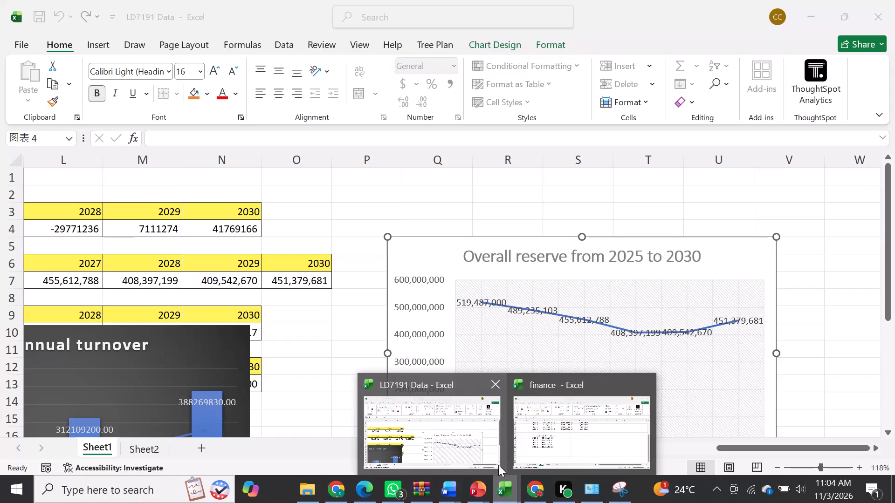
In Assignment 2 ppt, add a bullet above the promotional text on cash held for operational functions, with reserves increasing over time despite earlier decreases.
click(480, 487)
click(515, 438)
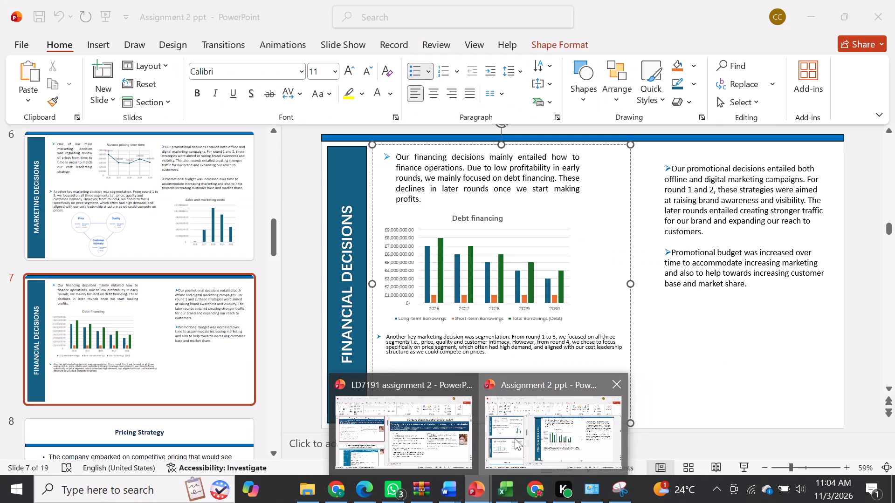
click(481, 390)
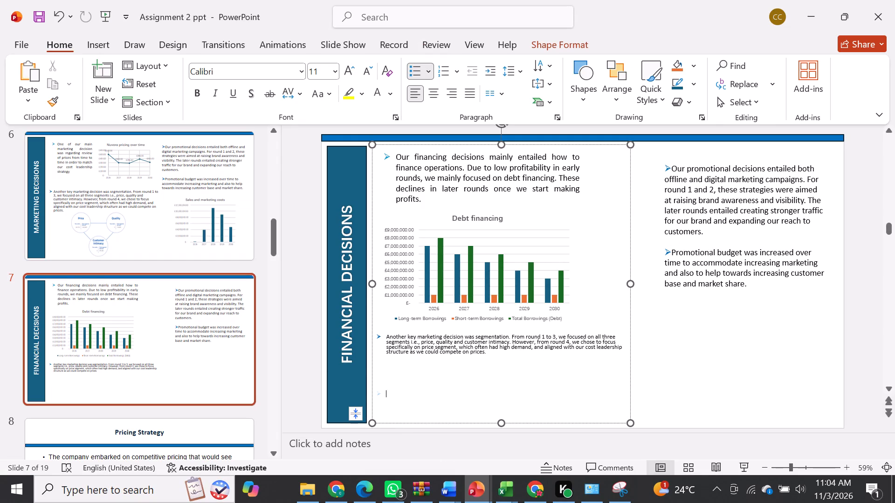
click(675, 169)
key(BackSpace)
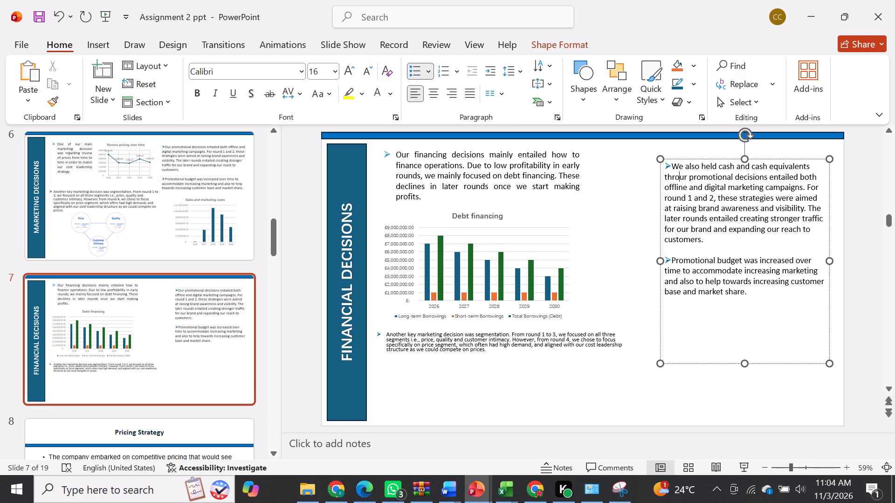
key(BackSpace)
key(BackSpace)
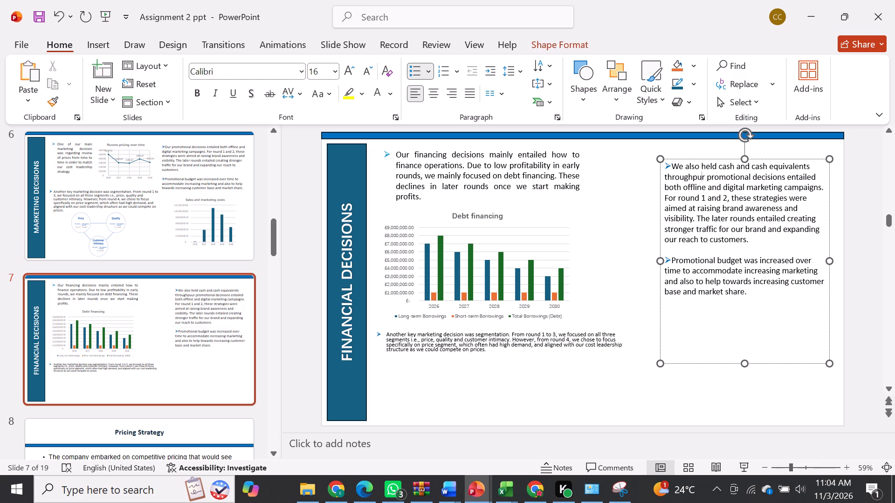
text(out the rounds to ensure cash availability for some of the operational func)
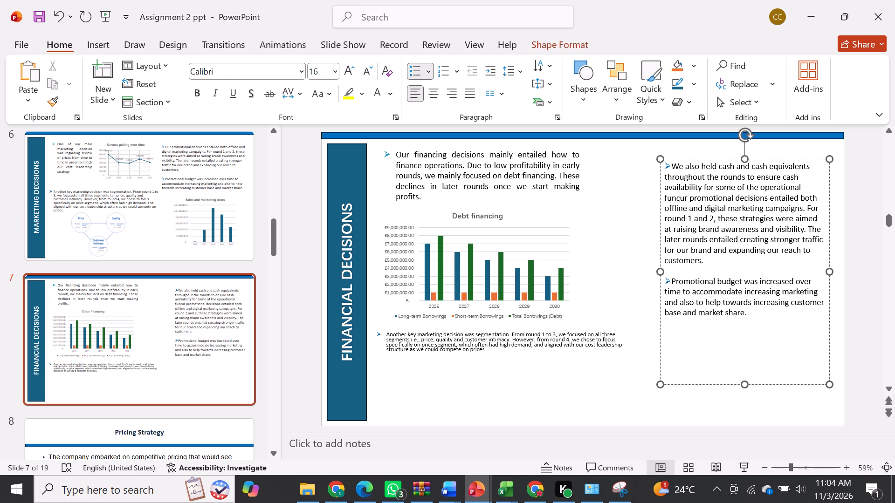
text(tions.)
key(space)
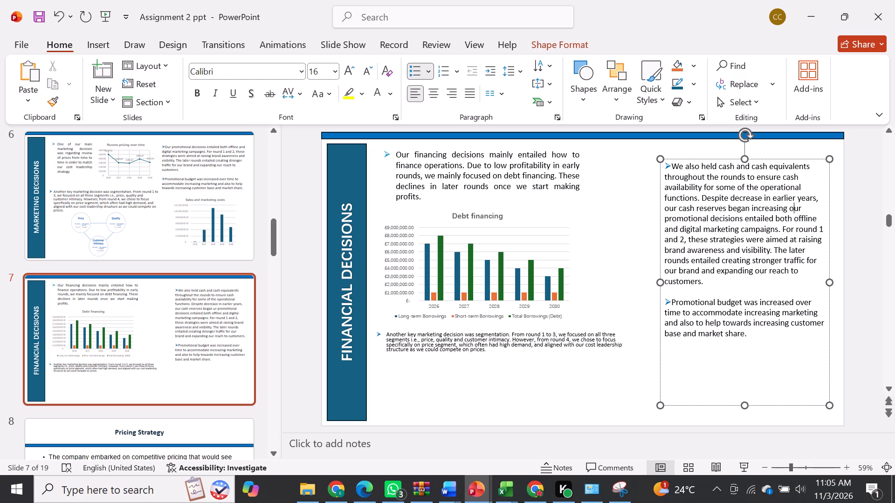
key(Return)
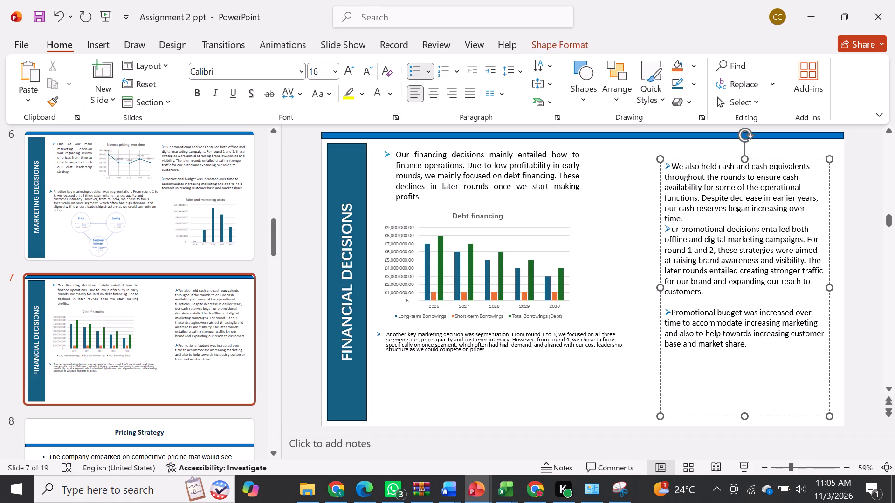
key(Return)
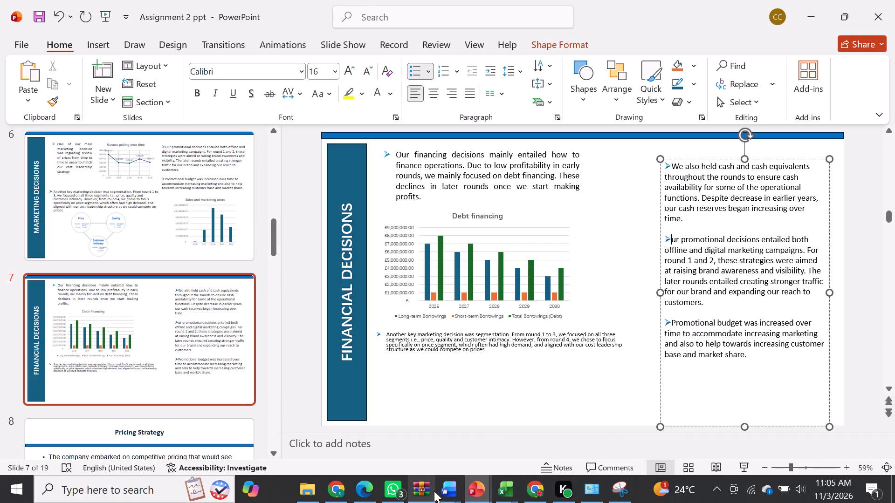
Cut the Cash and cash equivalents chart from the Word document and return to Assignment 2 ppt.
click(552, 444)
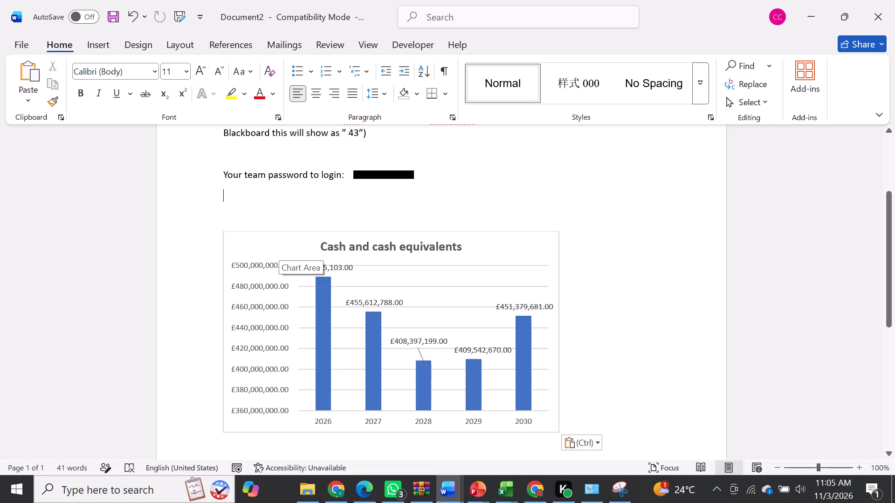
click(260, 238)
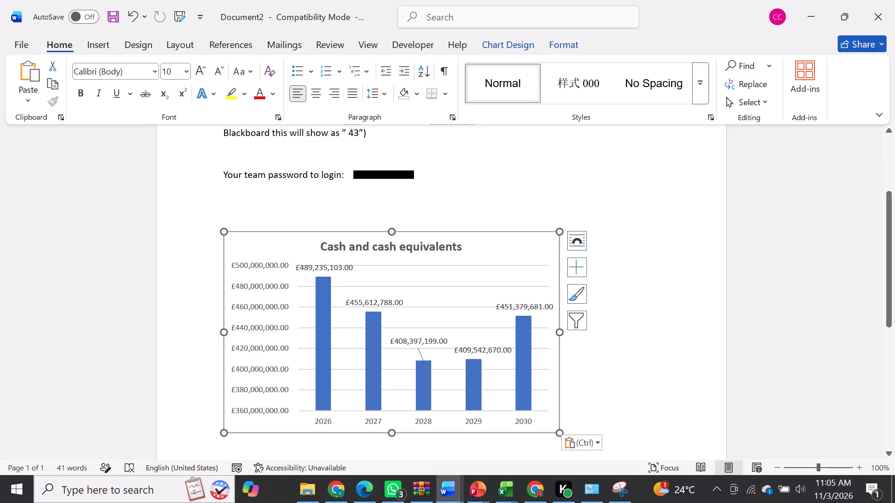
key(ctrl+x)
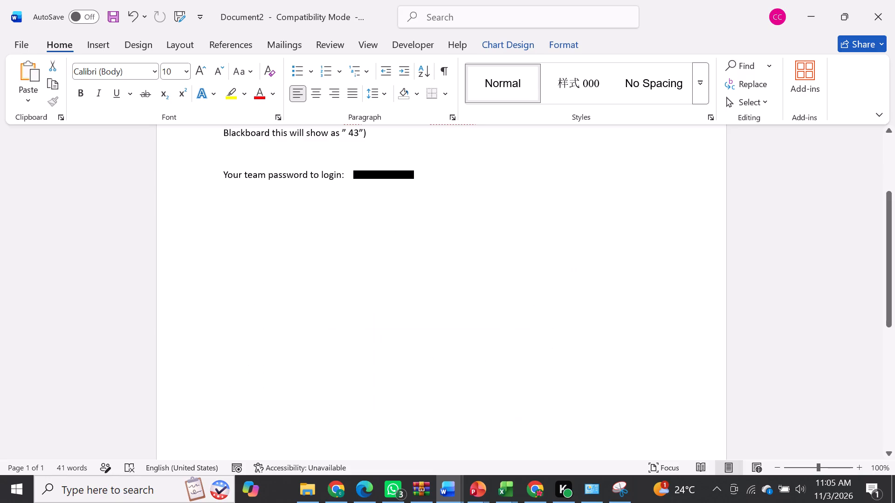
click(475, 494)
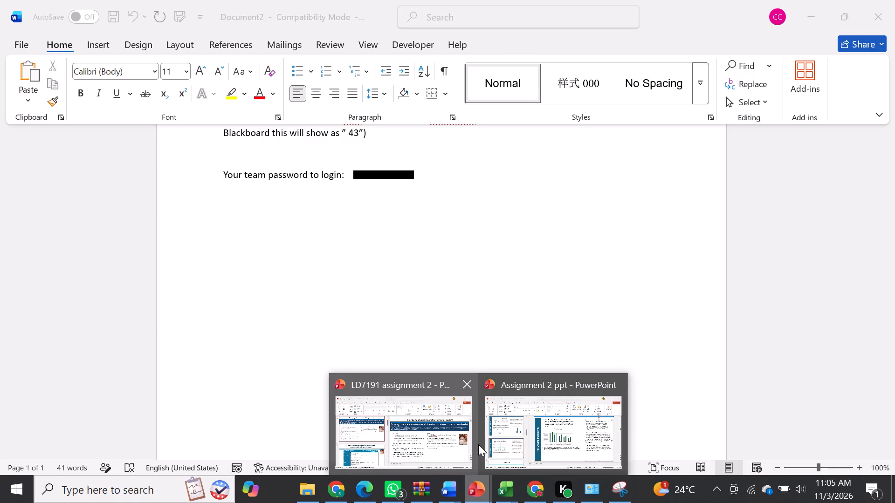
click(493, 442)
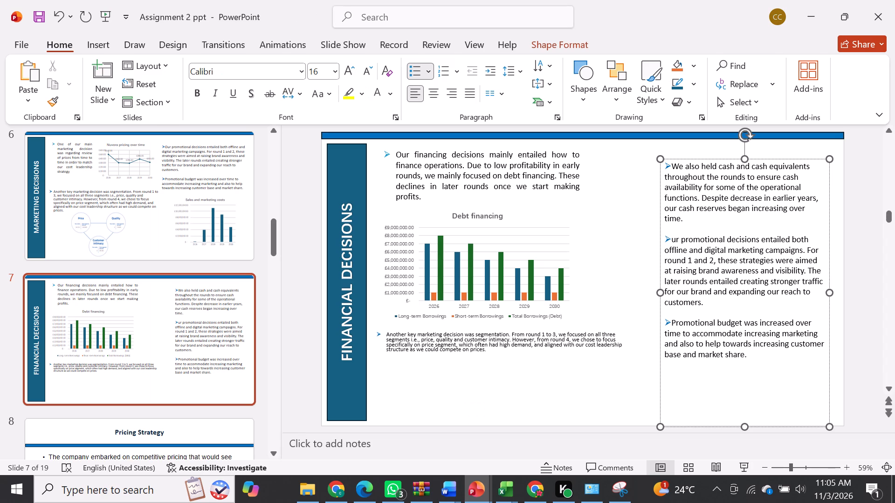
Delete the leftover promotional decisions and promotional budget paragraphs below the cash bullet.
drag(749, 353, 674, 247)
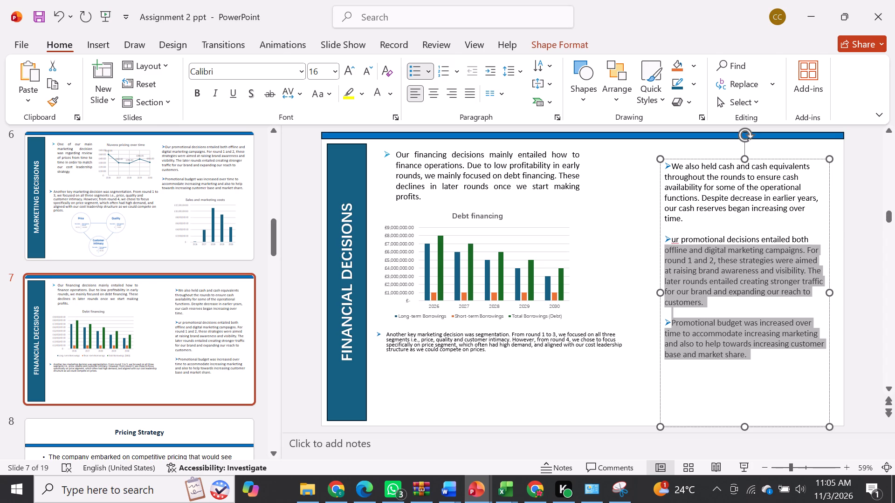
drag(674, 247, 672, 244)
key(BackSpace)
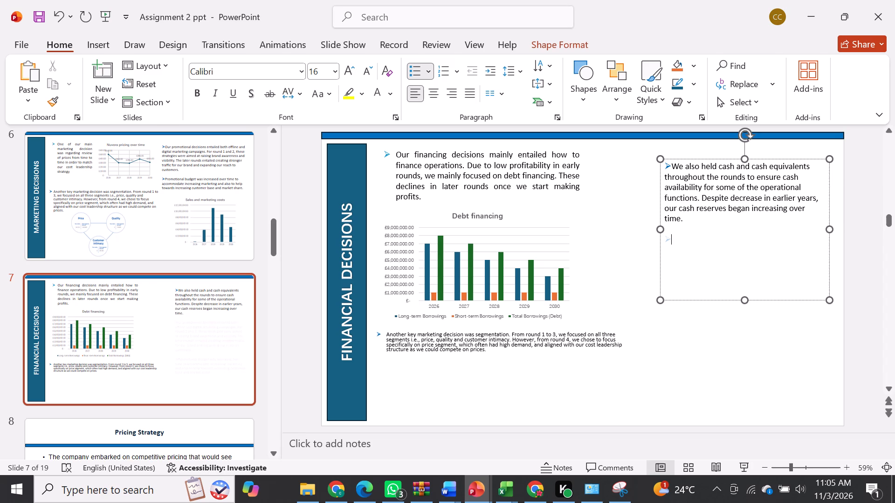
Paste the Cash and cash equivalents chart onto the Financial Decisions slide and make it slightly narrower.
key(ctrl+v)
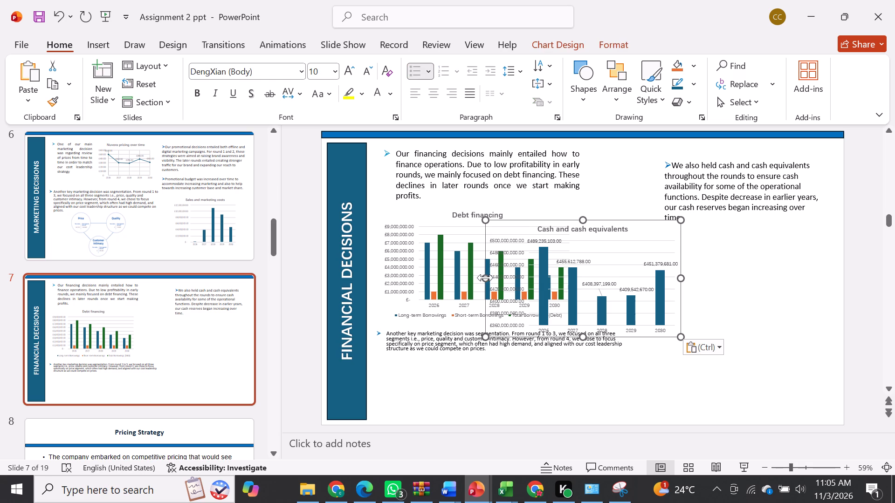
drag(485, 278, 538, 278)
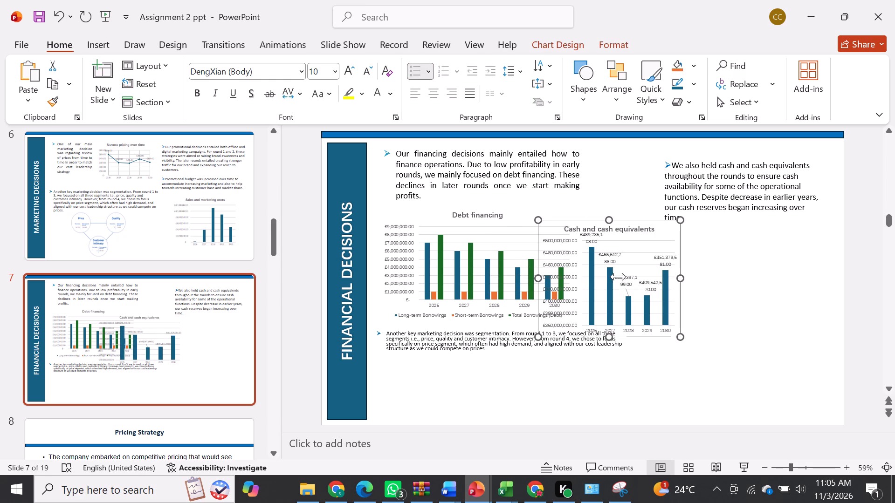
drag(681, 278, 709, 275)
drag(709, 275, 712, 273)
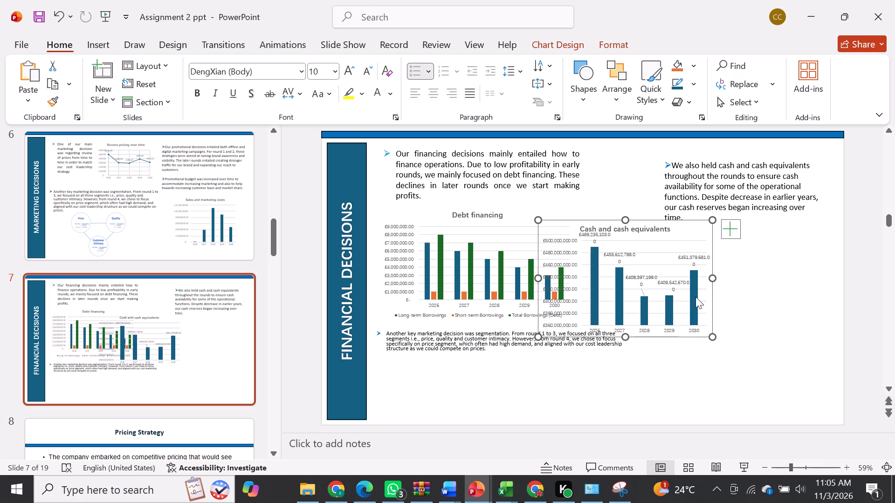
Remove the data labels from the Cash and cash equivalents chart.
click(727, 231)
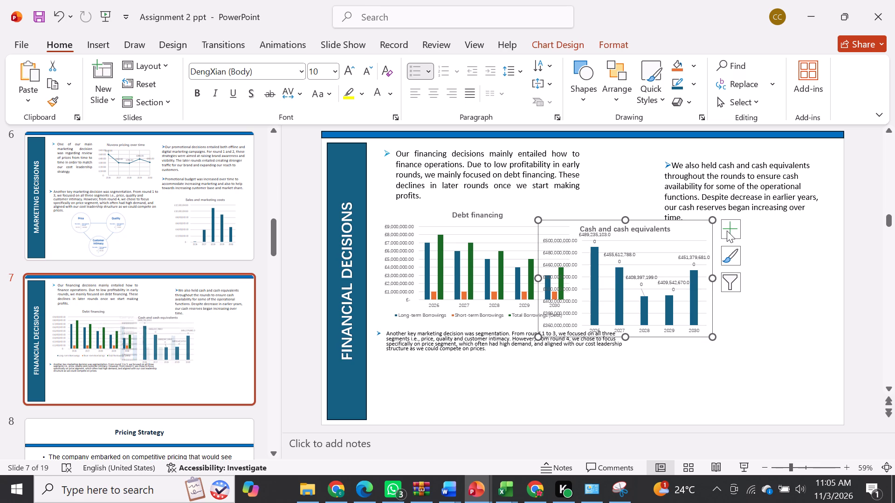
click(757, 293)
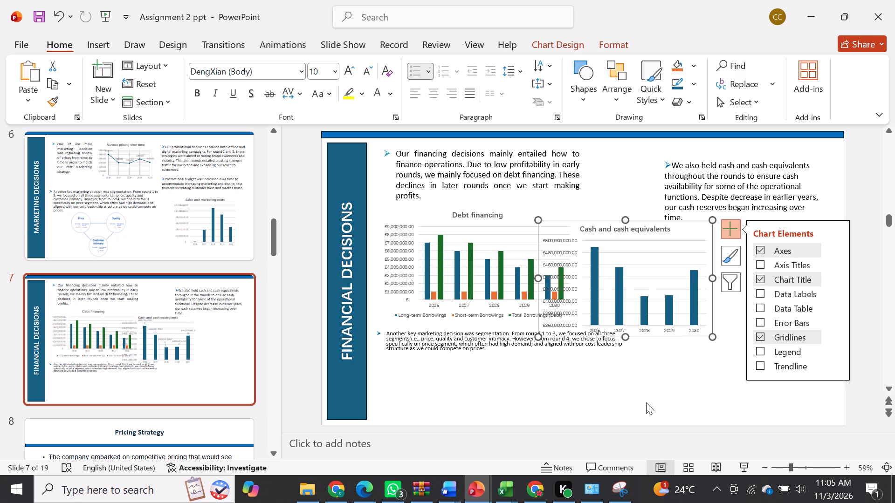
click(630, 374)
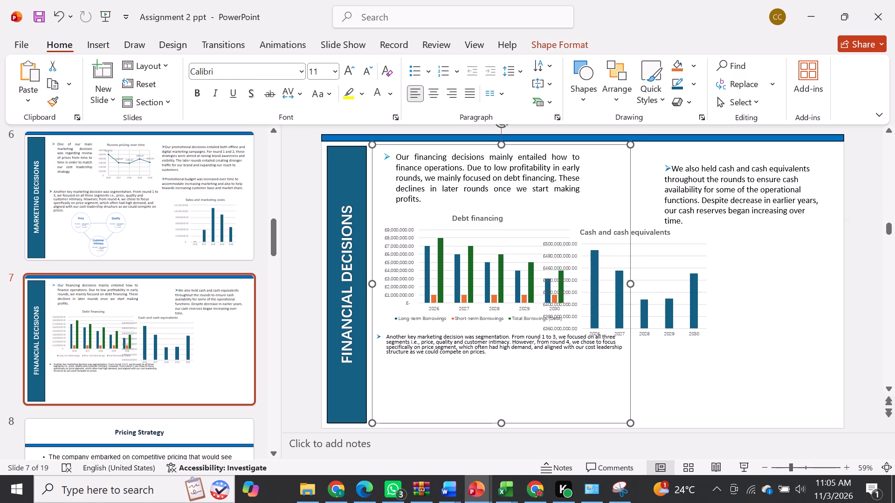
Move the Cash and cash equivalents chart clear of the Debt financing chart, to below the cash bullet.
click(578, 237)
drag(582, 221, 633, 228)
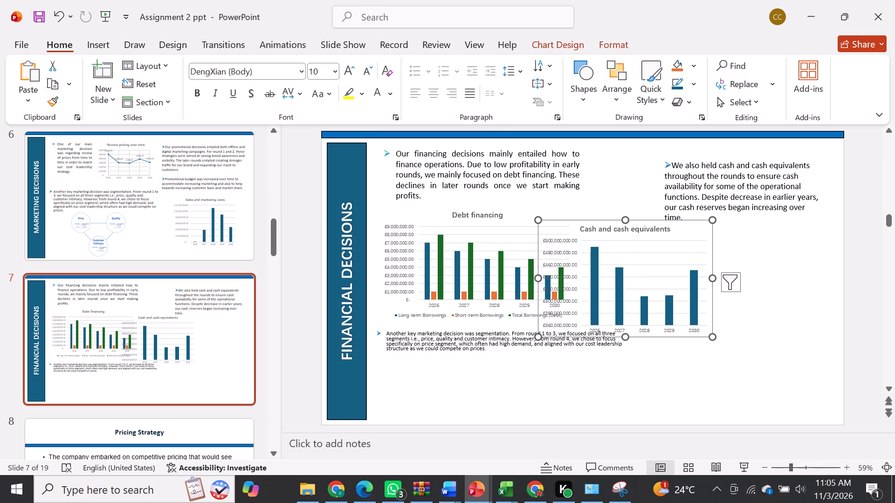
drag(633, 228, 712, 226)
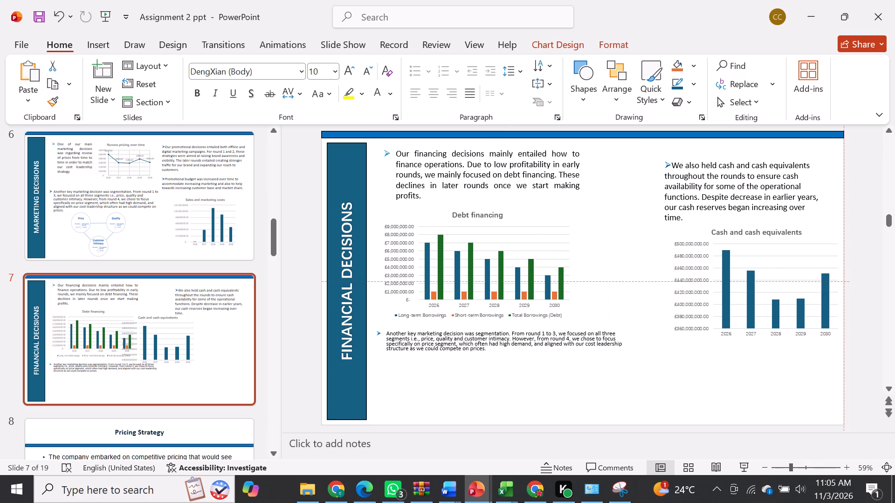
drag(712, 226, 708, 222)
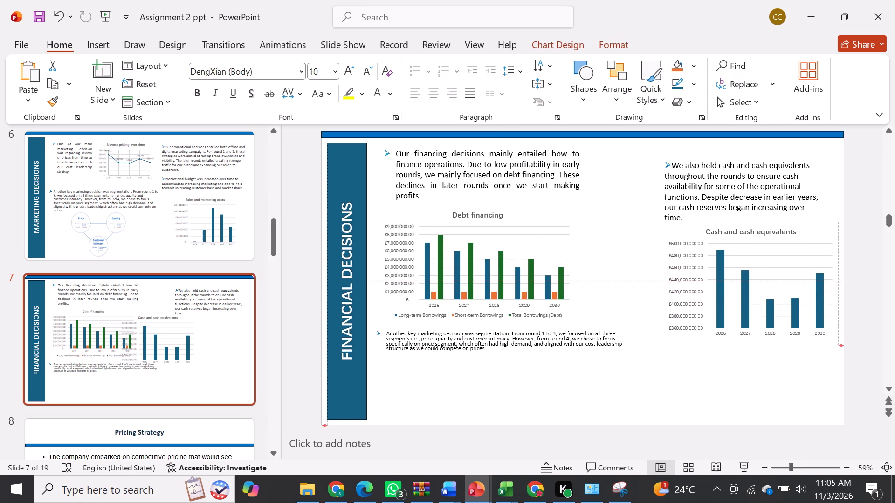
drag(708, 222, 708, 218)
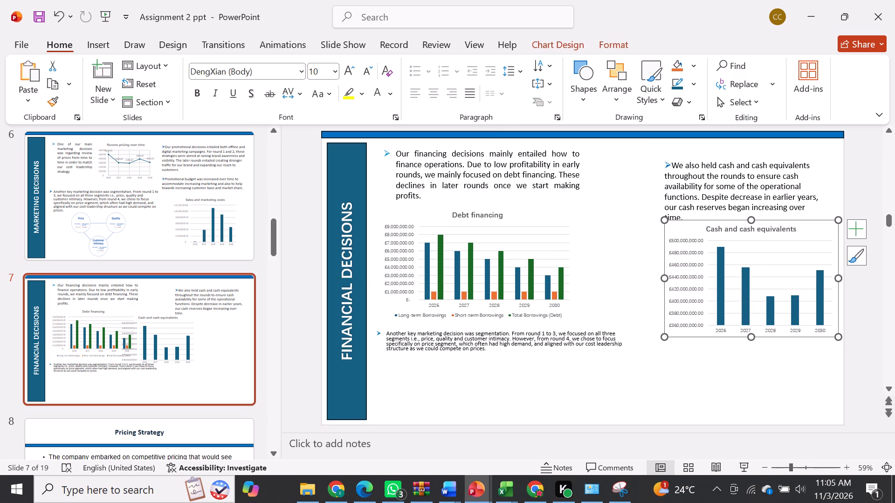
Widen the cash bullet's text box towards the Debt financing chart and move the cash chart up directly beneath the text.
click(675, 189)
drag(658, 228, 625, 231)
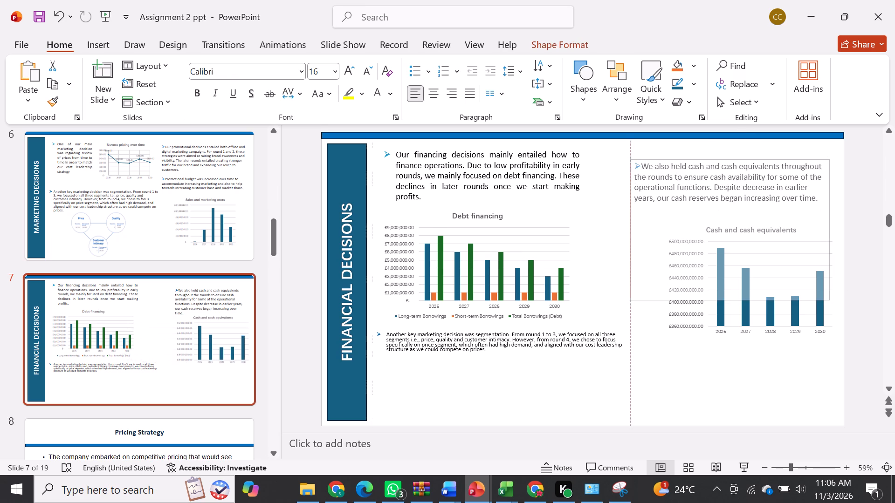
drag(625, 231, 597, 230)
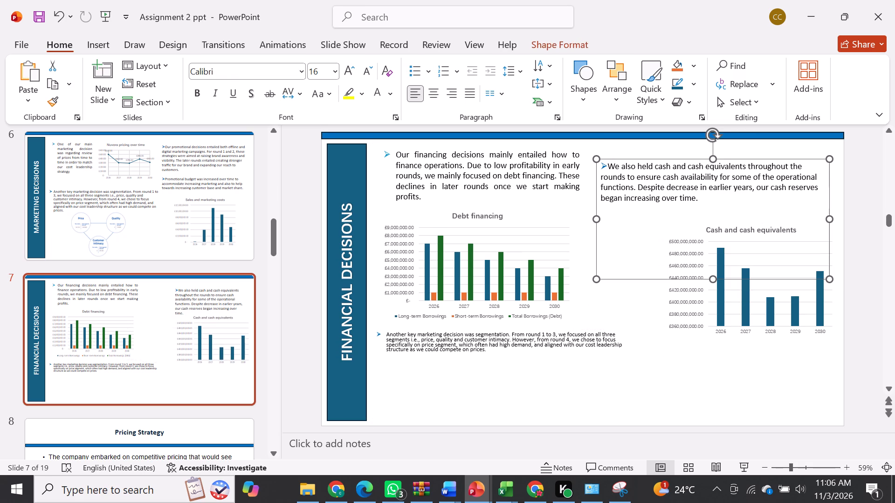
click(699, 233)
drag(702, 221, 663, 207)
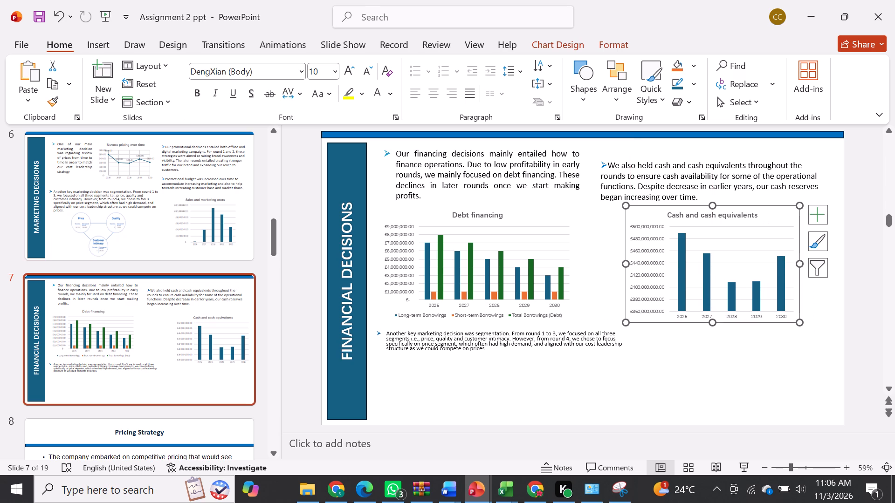
Cut the cash and cash equivalents text from its text box and delete the emptied box.
click(497, 355)
click(508, 358)
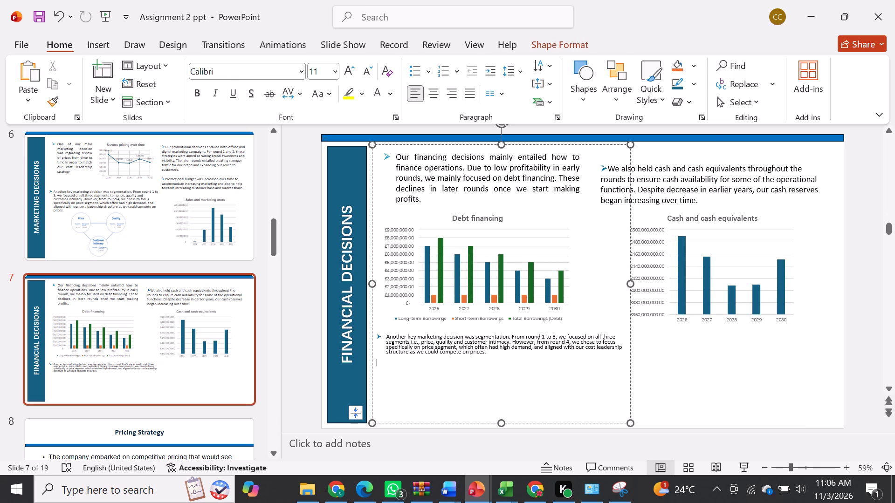
drag(700, 202, 610, 169)
key(ctrl+x)
key(BackSpace)
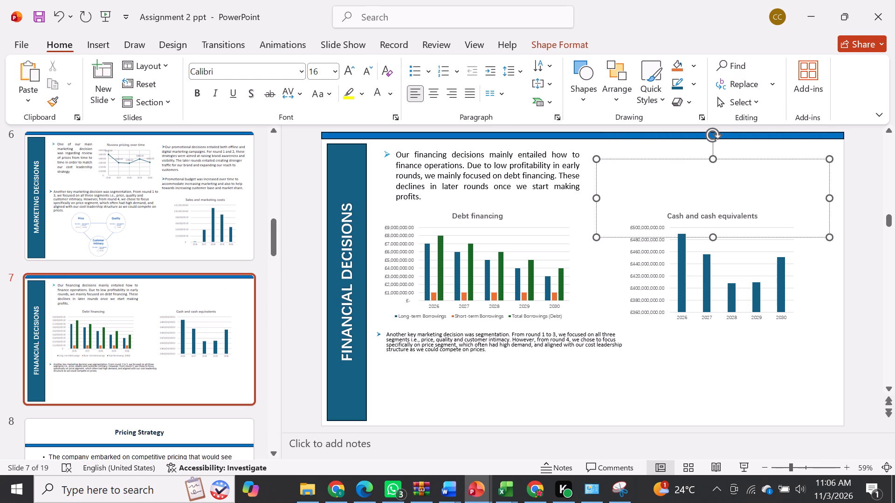
click(648, 159)
key(BackSpace)
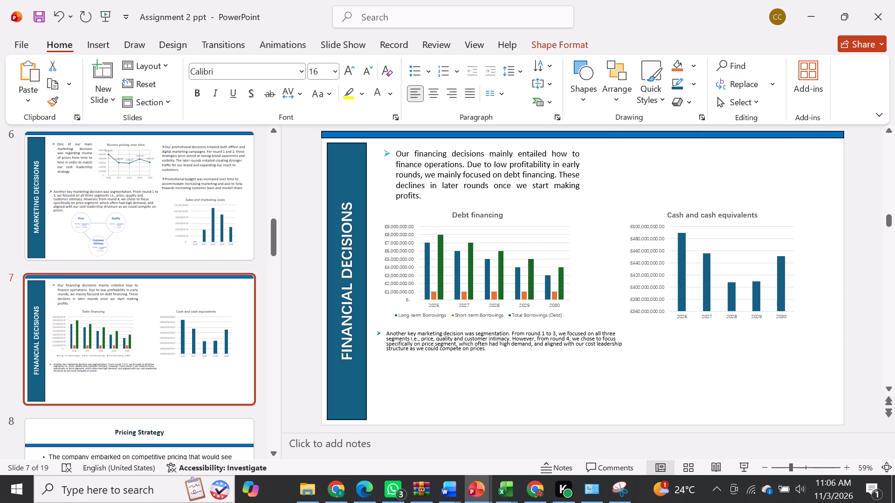
Move the Cash and cash equivalents chart up to the top of the slide, beside the financing paragraph.
click(668, 204)
drag(671, 206, 668, 177)
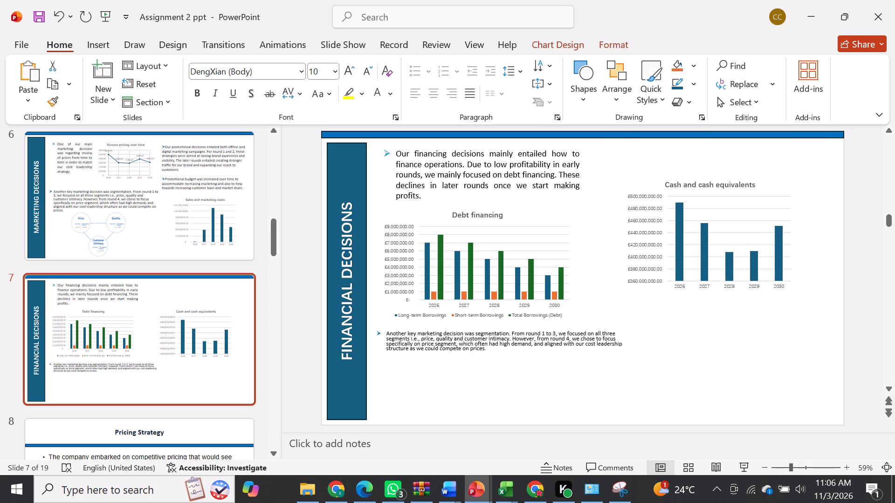
drag(668, 177, 660, 140)
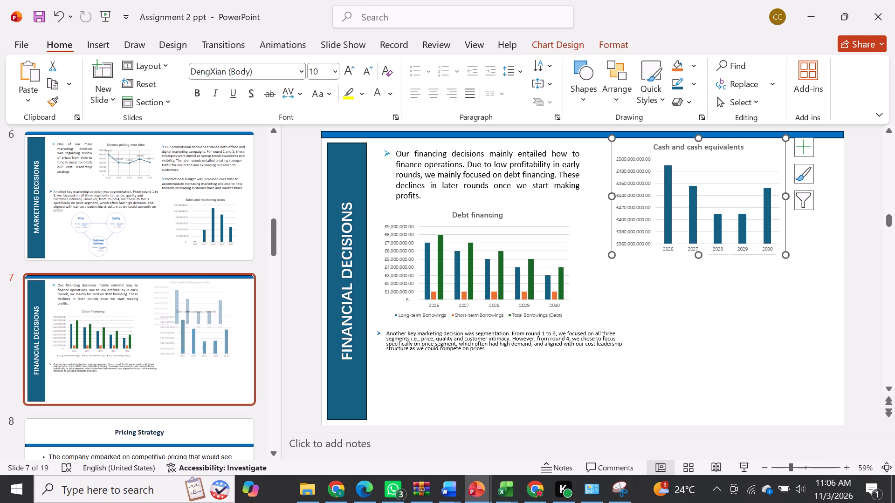
Delete the leftover market segmentation text from the text box below the Debt financing chart.
click(509, 343)
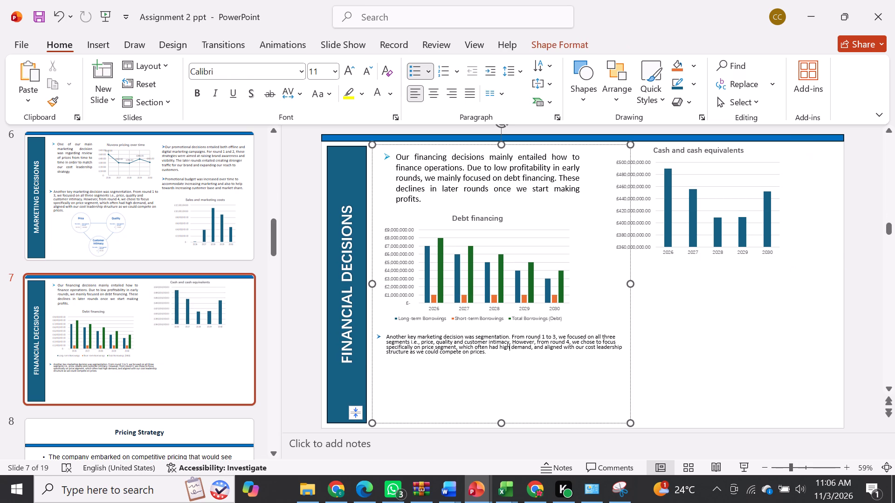
key(ctrl+a)
key(BackSpace)
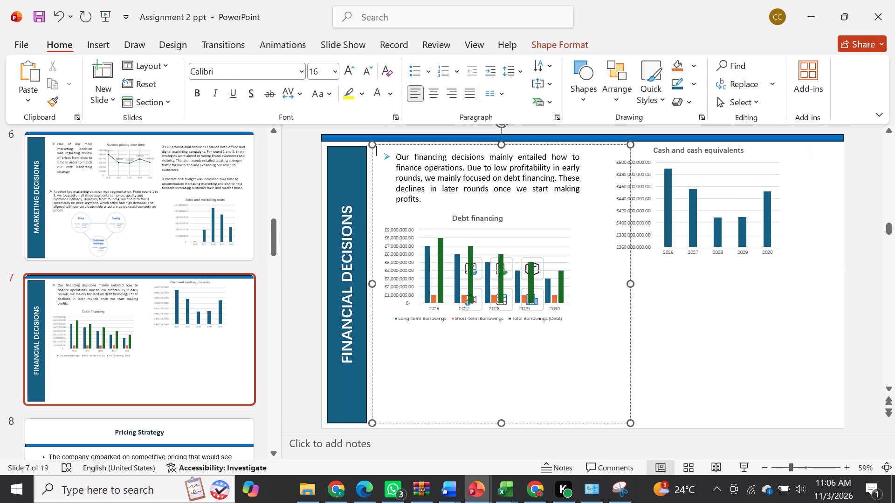
Paste the cut cash and cash equivalents paragraph into the emptied text box, spaced down to sit below the Debt financing chart.
click(423, 357)
key(Return)
key(Return)
key(Return)
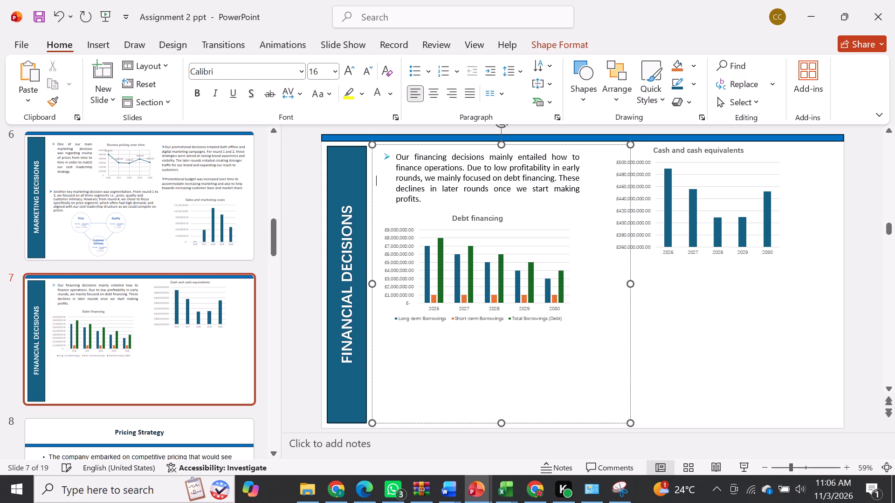
key(Return)
key(Return)
key(Return)
key(Return)
key(Return)
key(Return)
key(Return)
key(Return)
key(Return)
key(Return)
key(ctrl+v)
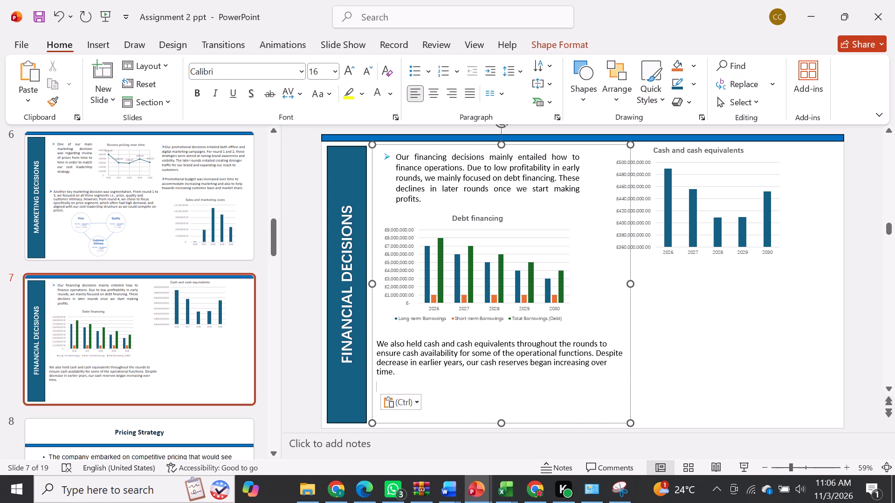
Apply arrow bullets to the pasted cash and cash equivalents paragraph.
drag(396, 374, 380, 347)
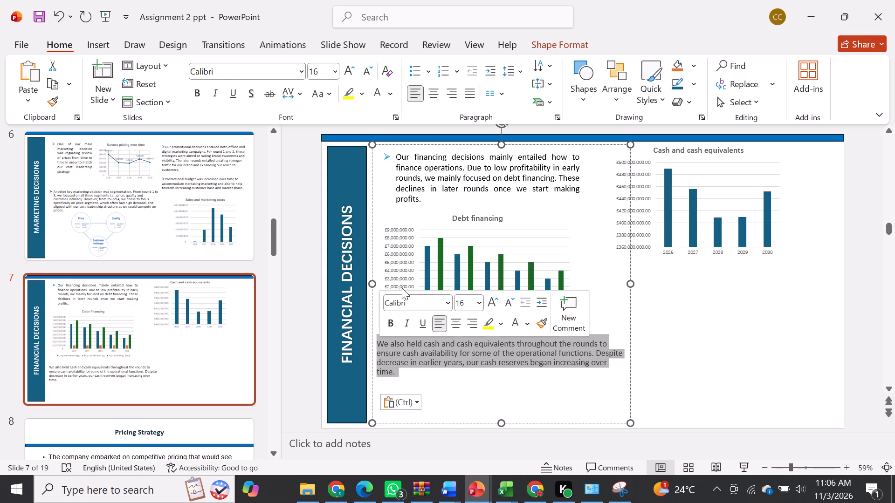
click(429, 74)
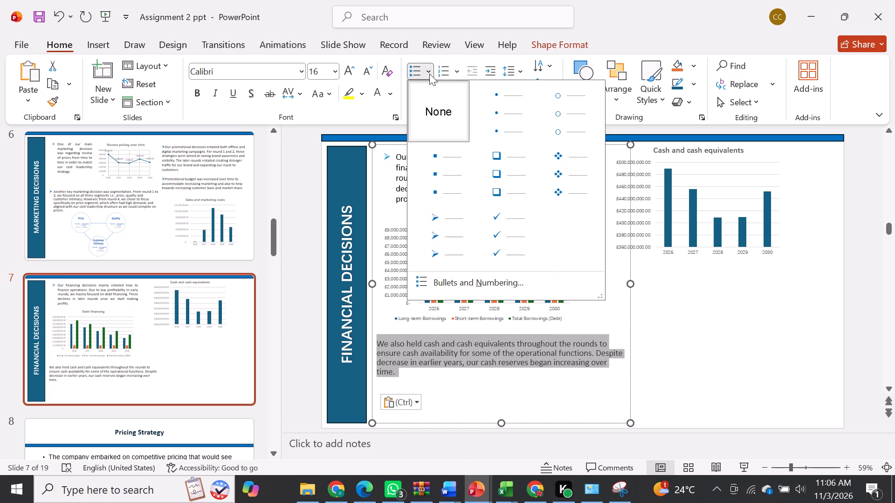
click(443, 231)
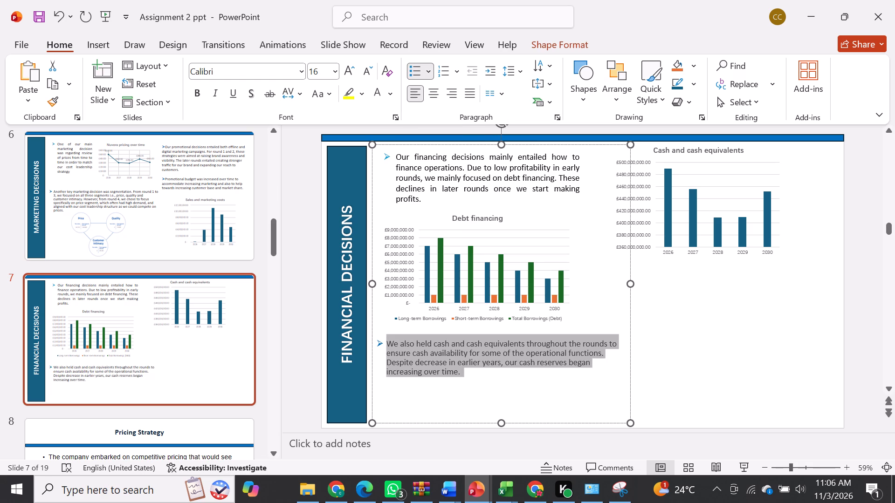
click(474, 371)
click(692, 318)
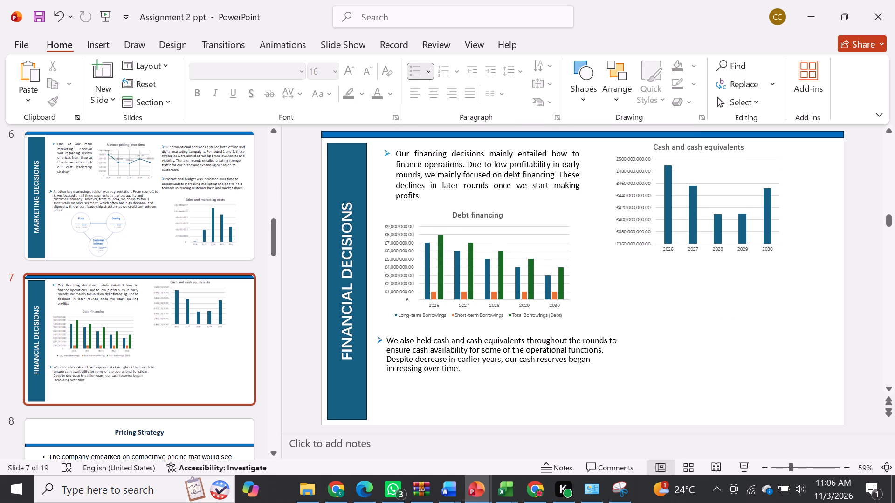
Switch to the finance workbook in Excel and select the Retained earnings row with its 2026 to 2030 values on AI_Export_Data.
click(511, 487)
click(579, 427)
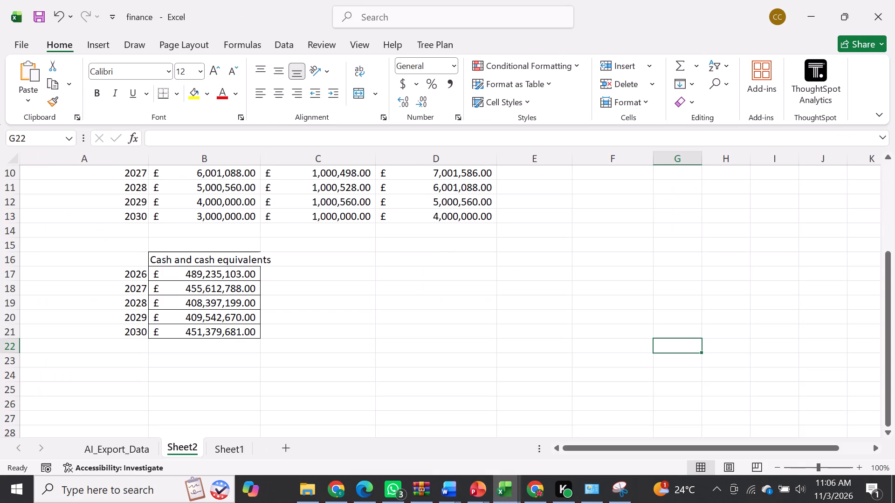
click(405, 333)
scroll(405, 333, up, 1)
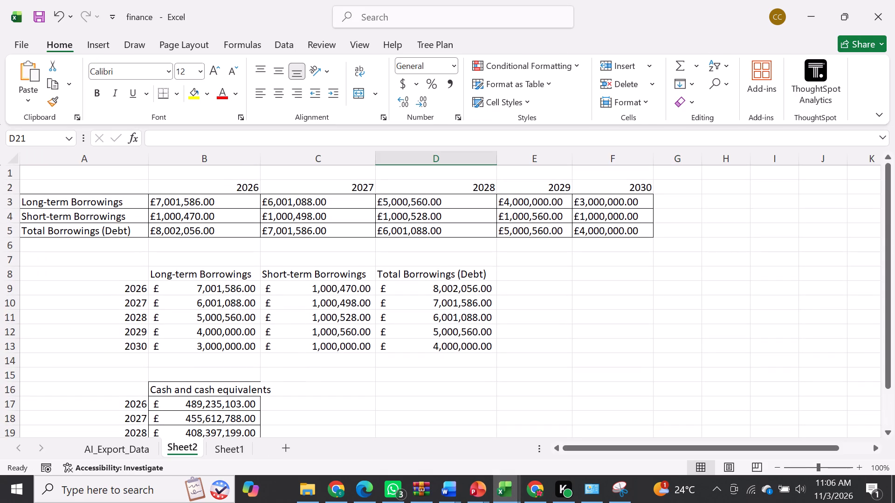
scroll(405, 333, down, 2)
click(116, 442)
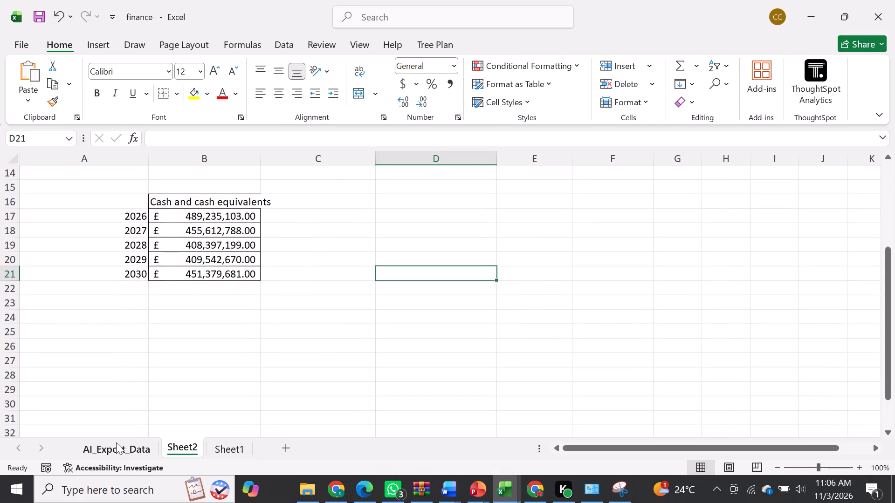
scroll(267, 335, right, 2)
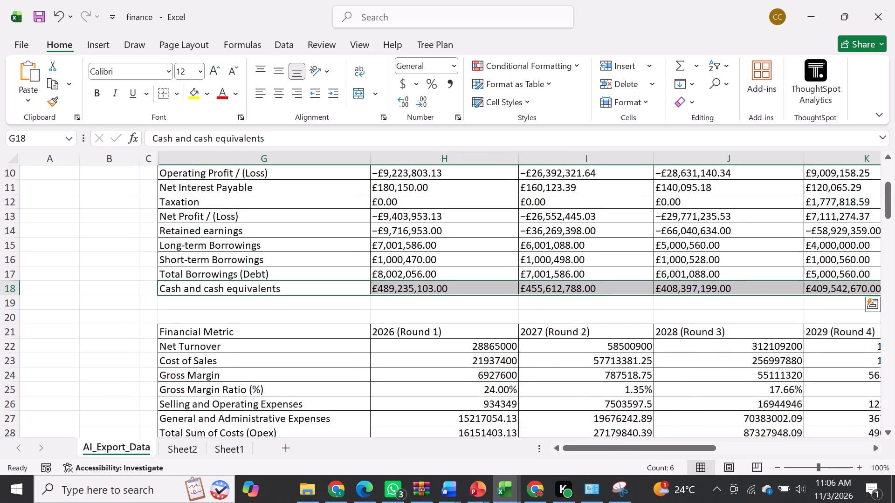
drag(179, 230, 610, 223)
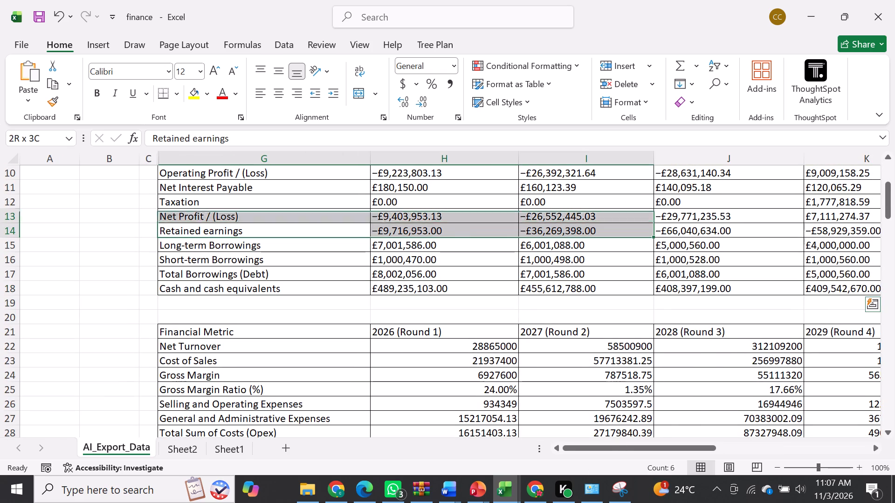
drag(610, 223, 876, 226)
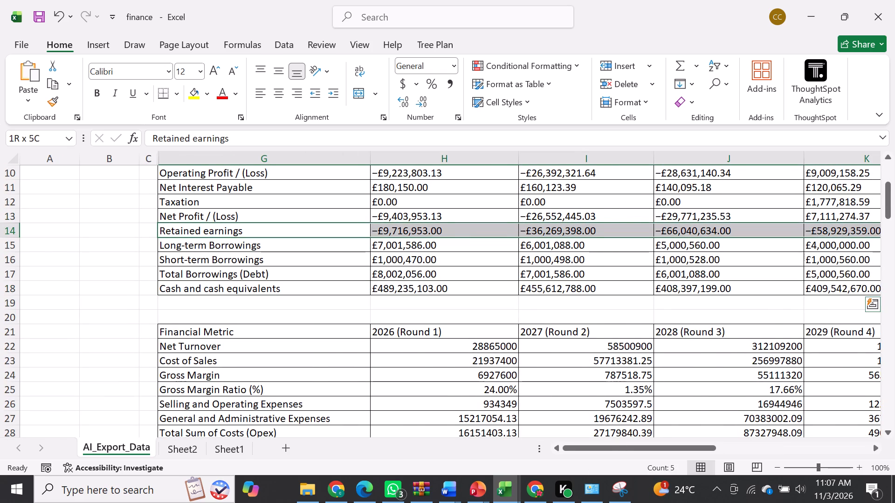
drag(876, 226, 723, 231)
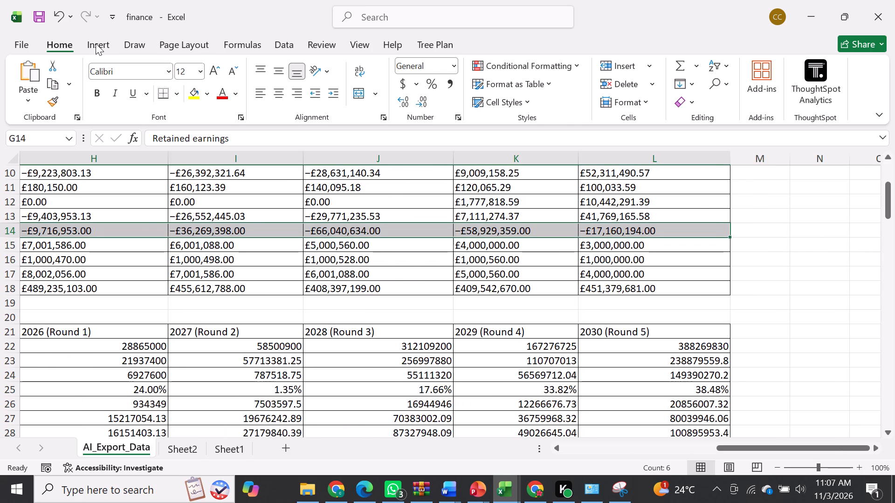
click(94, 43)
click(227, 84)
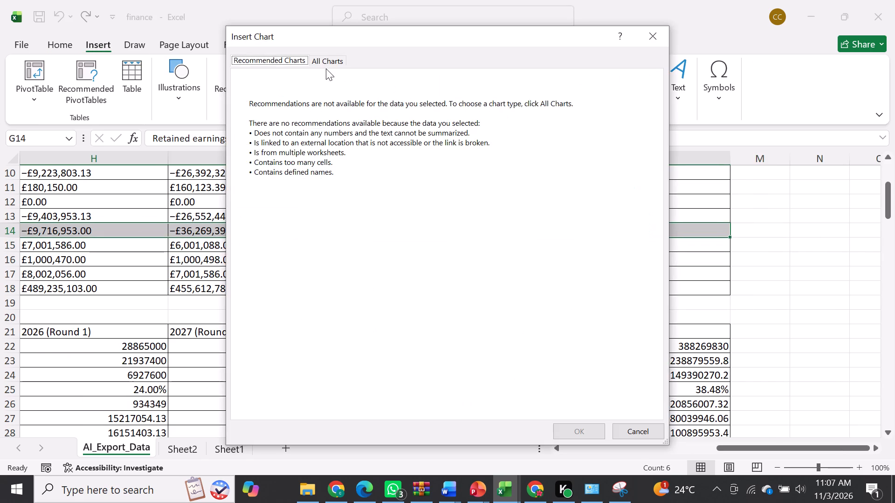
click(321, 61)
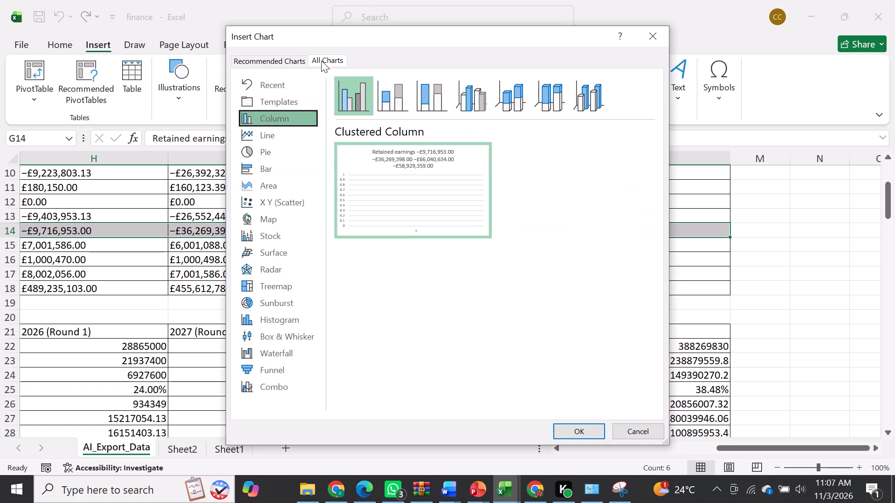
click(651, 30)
Copy the selected Retained earnings row and paste it transposed at D16 on Sheet2.
key(ctrl+c)
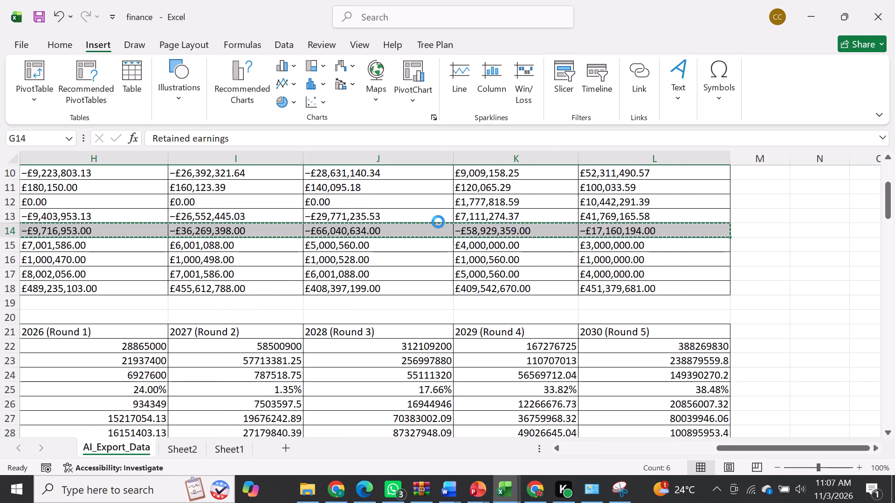
key(ctrl+c)
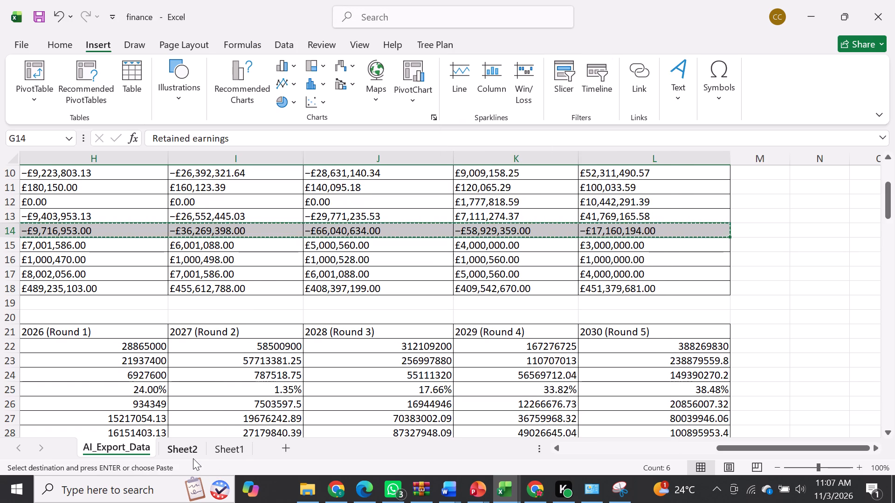
click(192, 455)
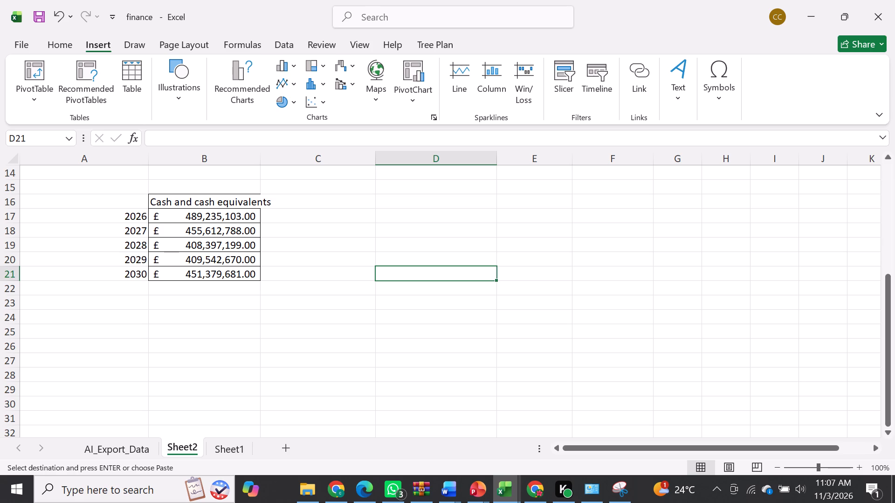
click(403, 205)
right_click(403, 205)
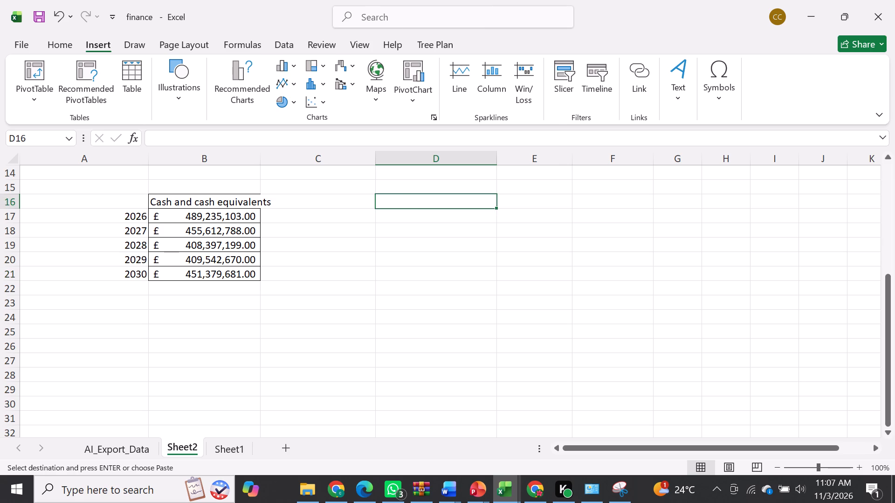
click(499, 168)
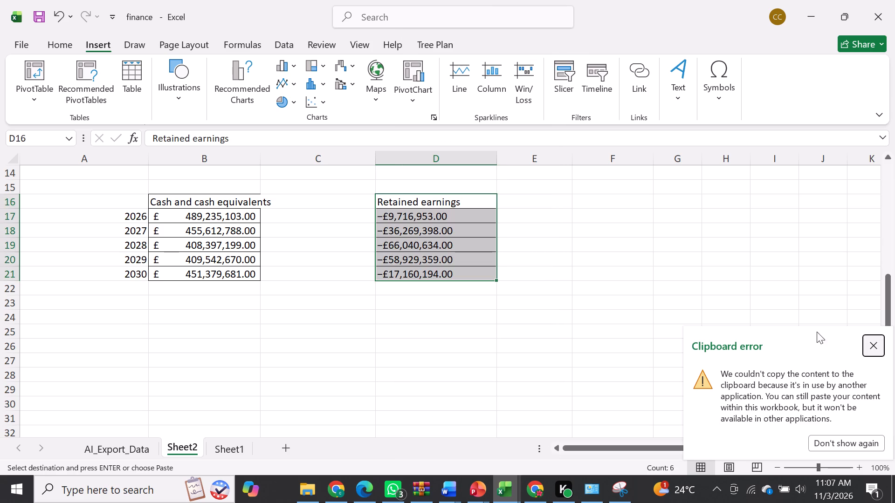
click(877, 345)
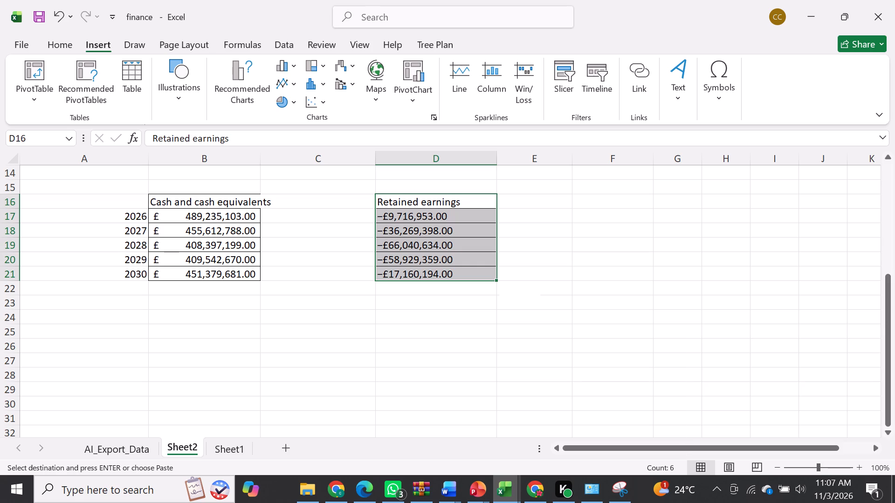
Copy the years 2026 to 2030 from the cash table into C17:C21, beside the retained earnings values.
click(359, 218)
drag(138, 214, 133, 281)
click(179, 343)
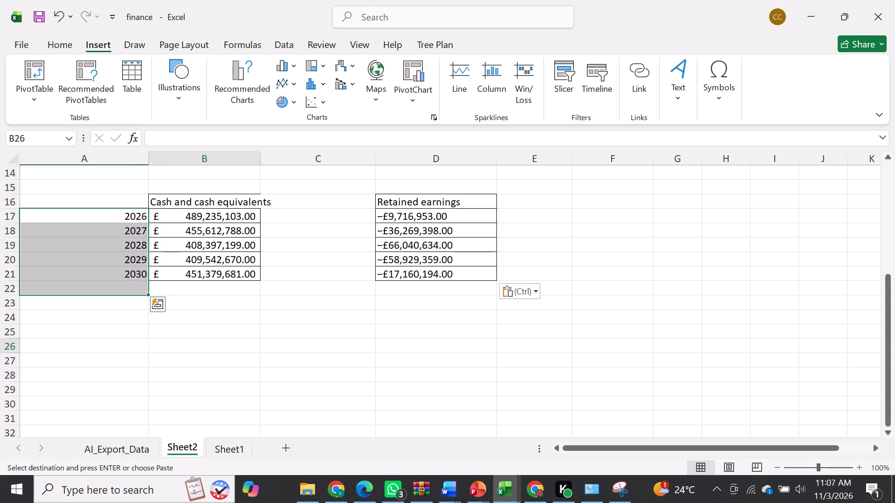
drag(130, 216, 138, 268)
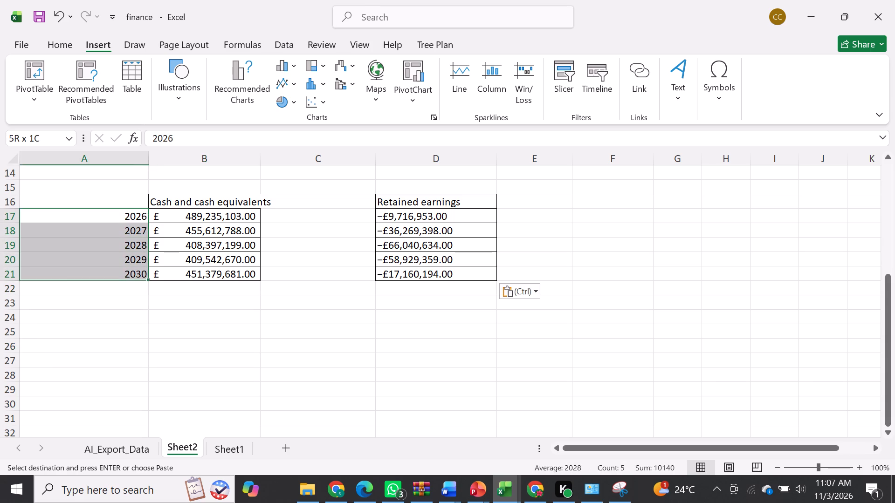
drag(138, 268, 138, 271)
key(ctrl+c)
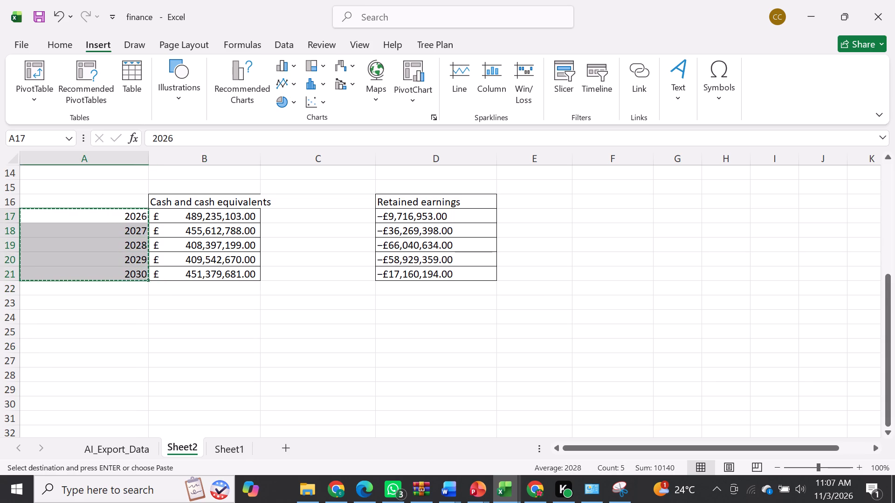
click(358, 216)
key(ctrl+v)
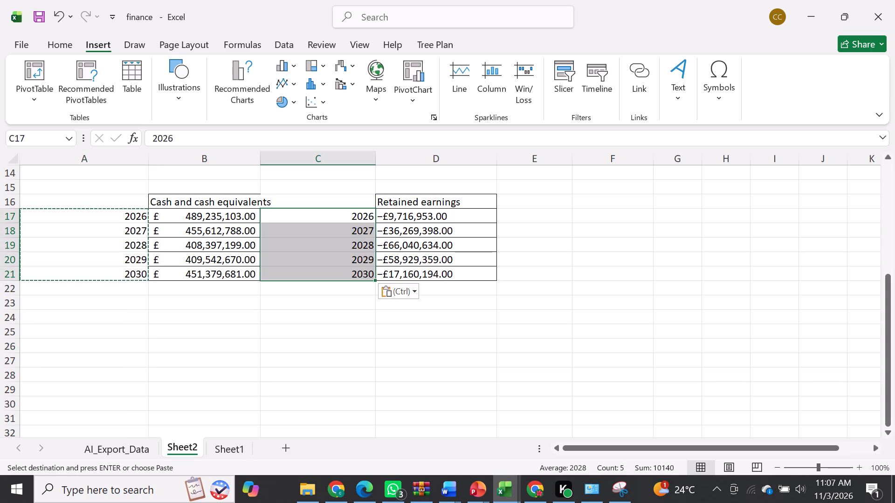
Re-enter the 2030, 2029 and 2028 retained earnings in D21, D20 and D19 as numbers: -17,160,194, -58929359 and -66040634.
click(427, 274)
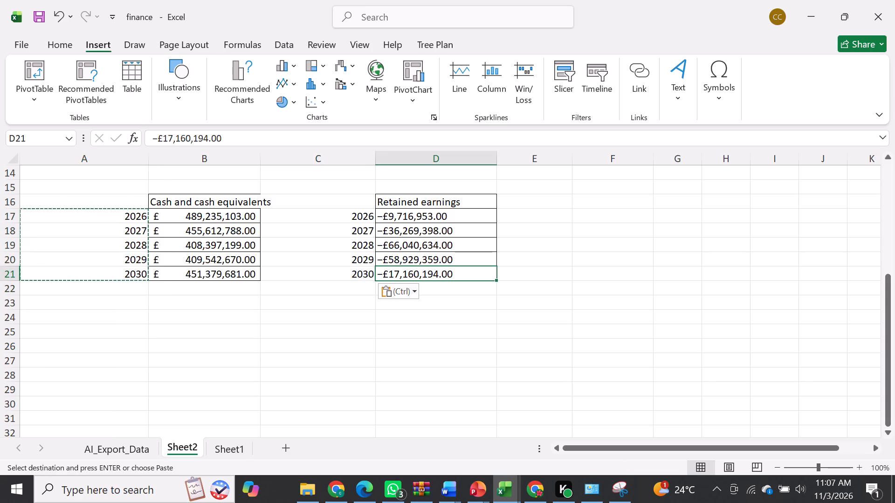
text(-17,160,194)
key(Return)
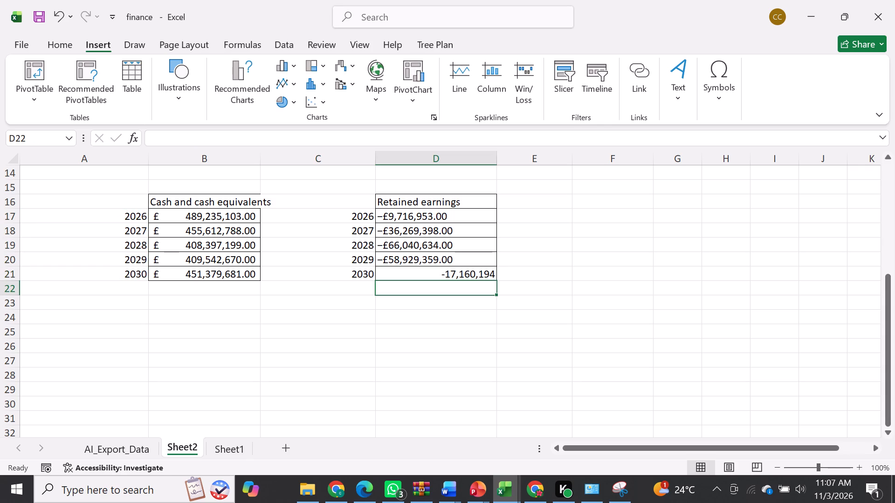
click(466, 258)
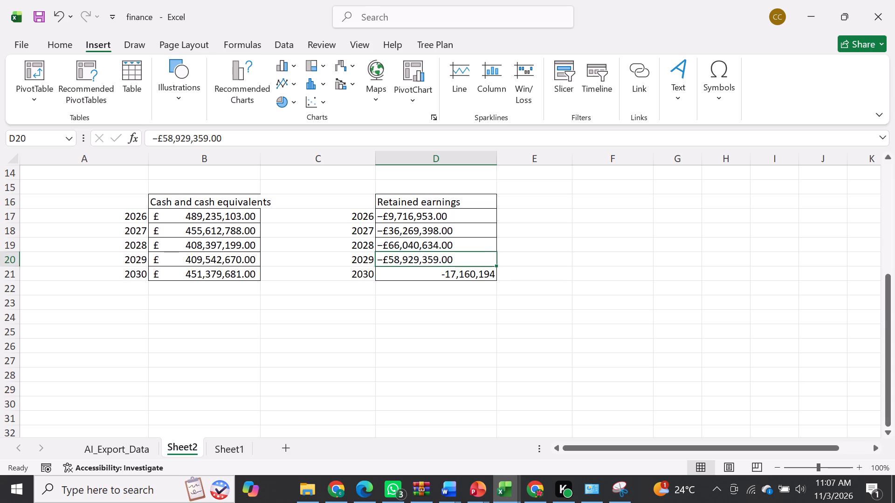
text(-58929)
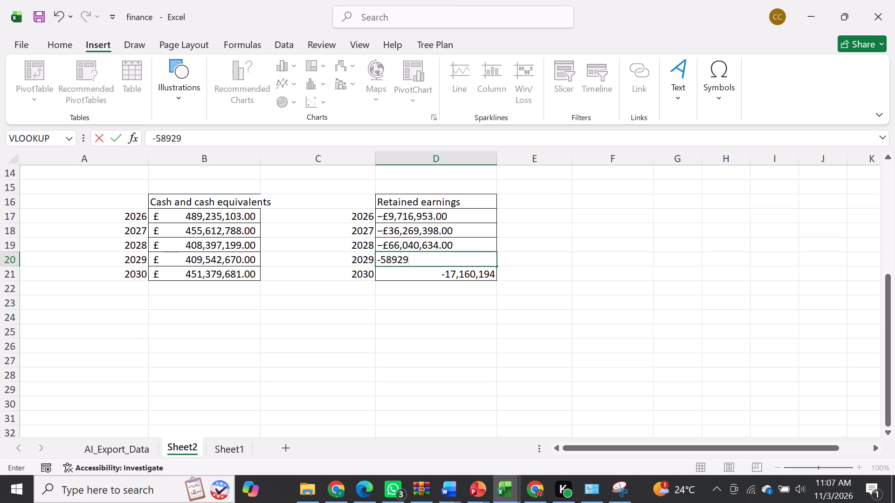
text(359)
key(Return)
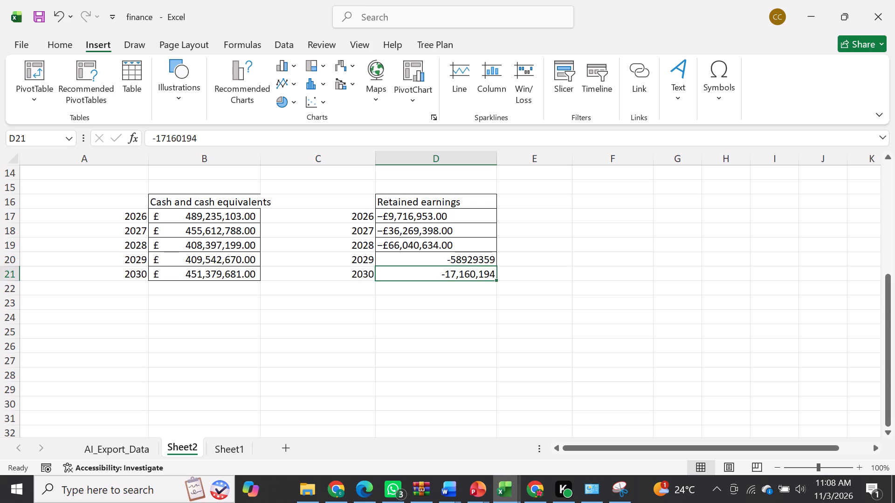
click(457, 244)
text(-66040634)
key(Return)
Re-enter the 2027 and 2026 retained earnings in D18 and D17 as the numbers -36269398 and -9716953.
click(421, 228)
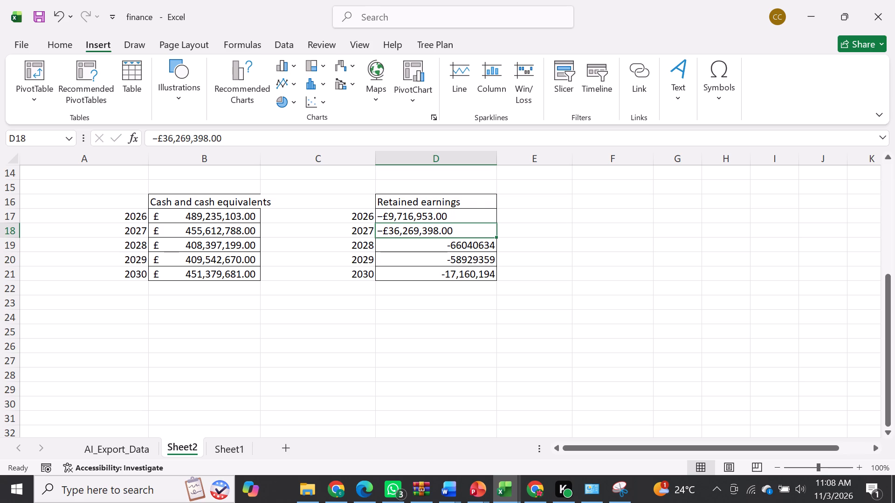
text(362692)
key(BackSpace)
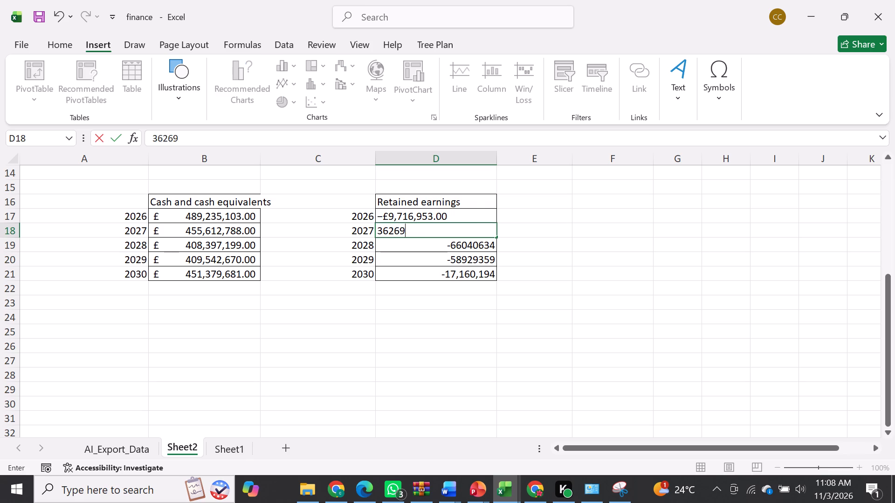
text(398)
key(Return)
click(461, 232)
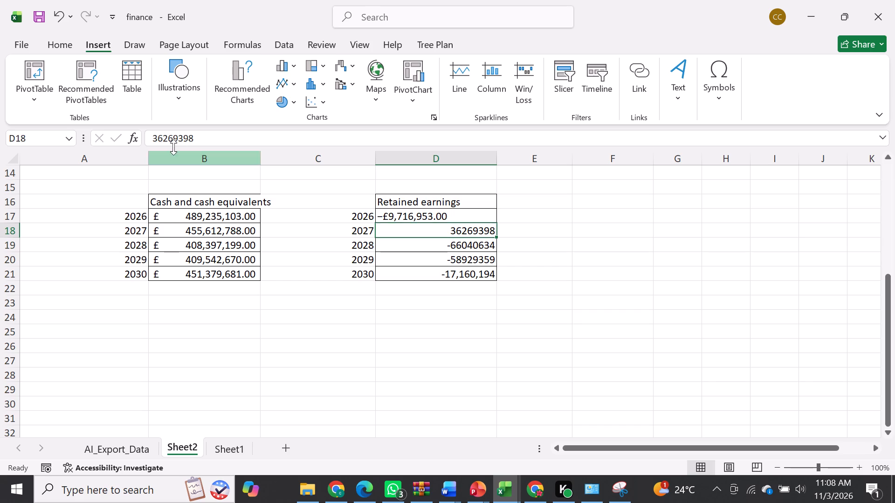
click(154, 136)
key(minus)
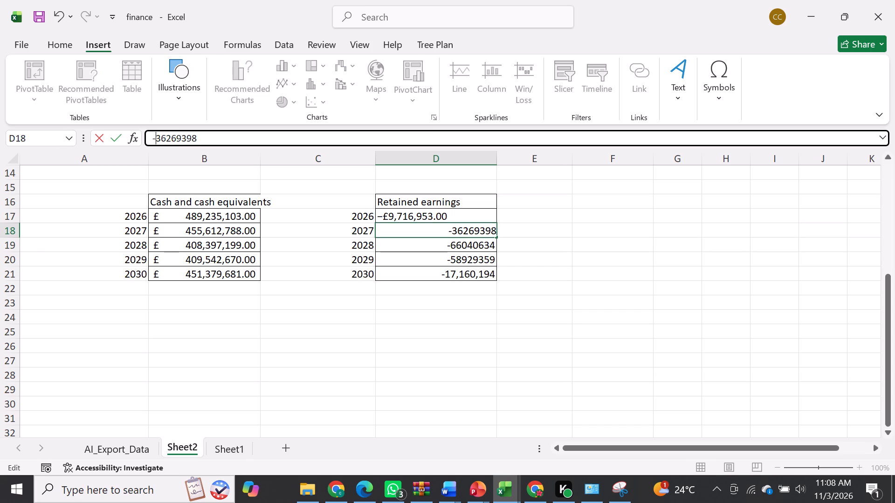
key(Return)
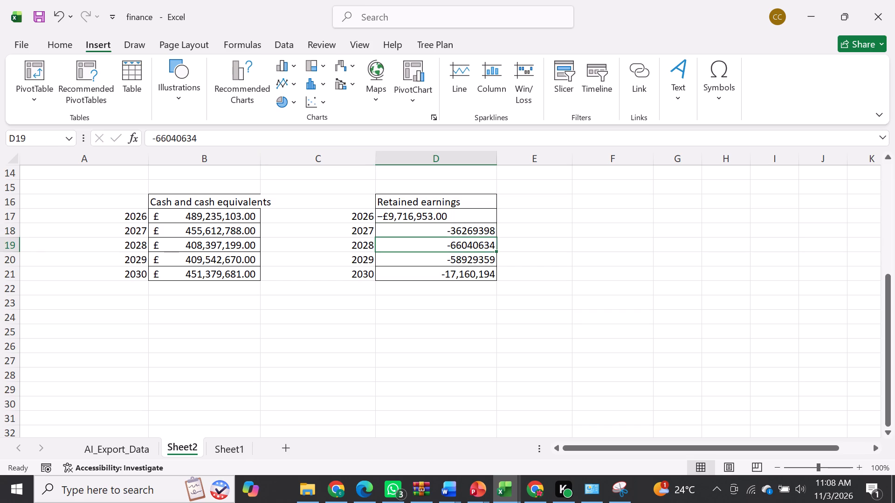
click(460, 214)
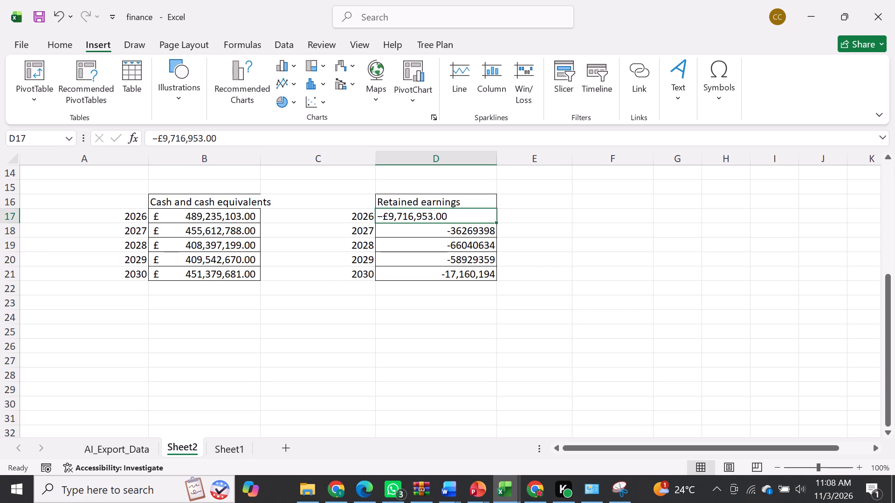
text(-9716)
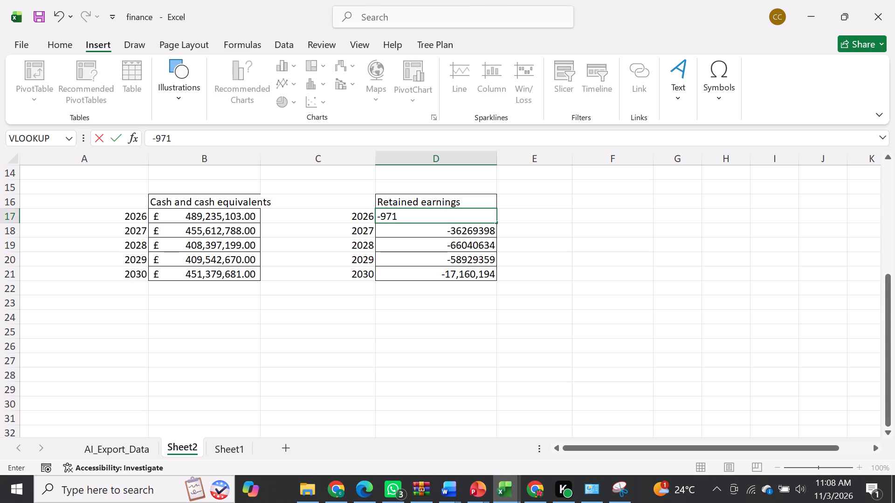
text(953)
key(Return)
click(614, 305)
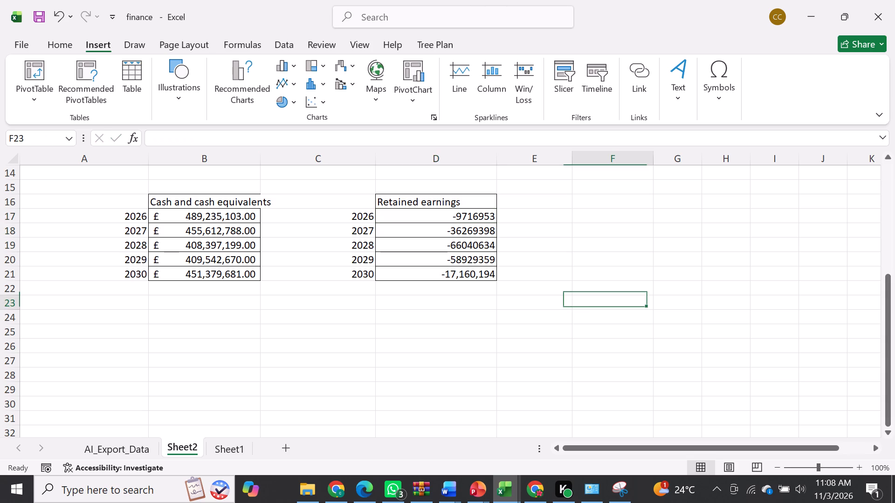
Format the retained earnings values in D17:D21 with the £ English (United Kingdom) accounting format.
drag(421, 217, 426, 274)
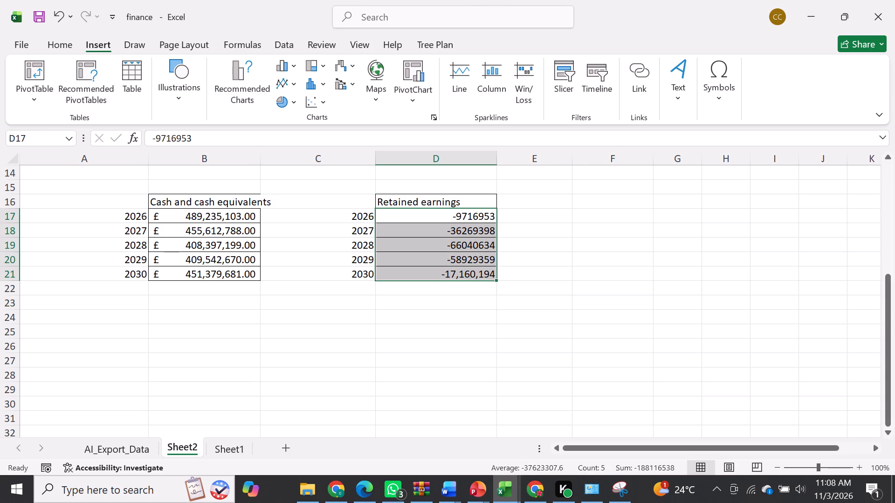
click(66, 43)
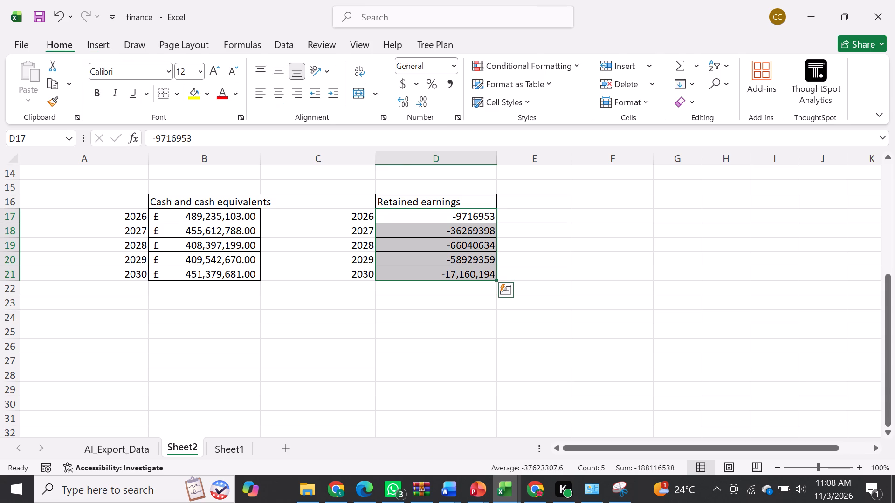
click(415, 85)
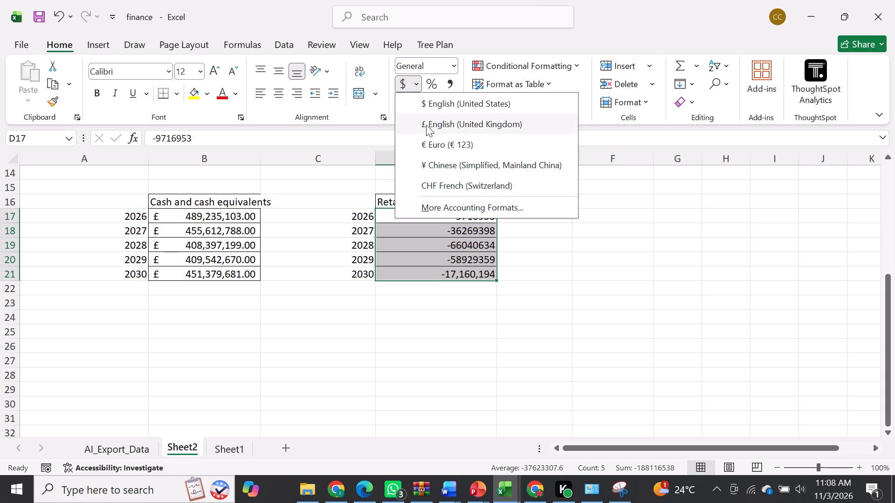
click(426, 125)
click(557, 251)
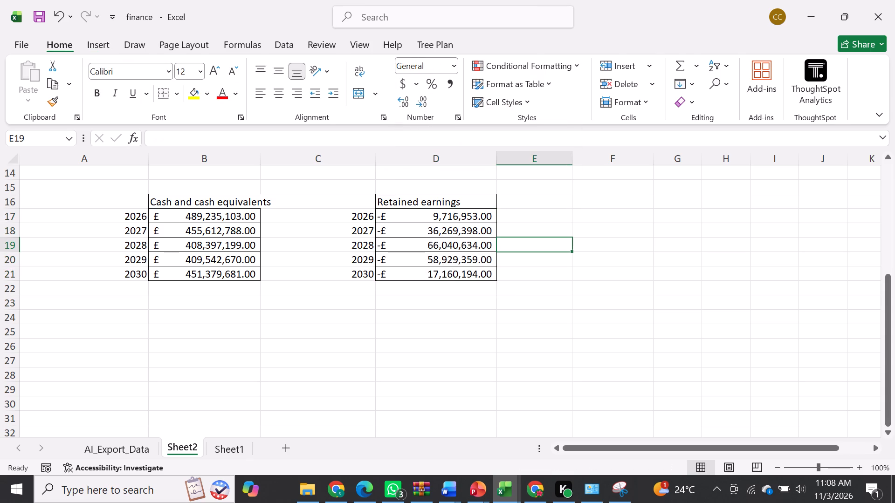
Insert the recommended clustered column chart for the years and retained earnings in C16:D21.
drag(352, 206, 444, 273)
click(110, 47)
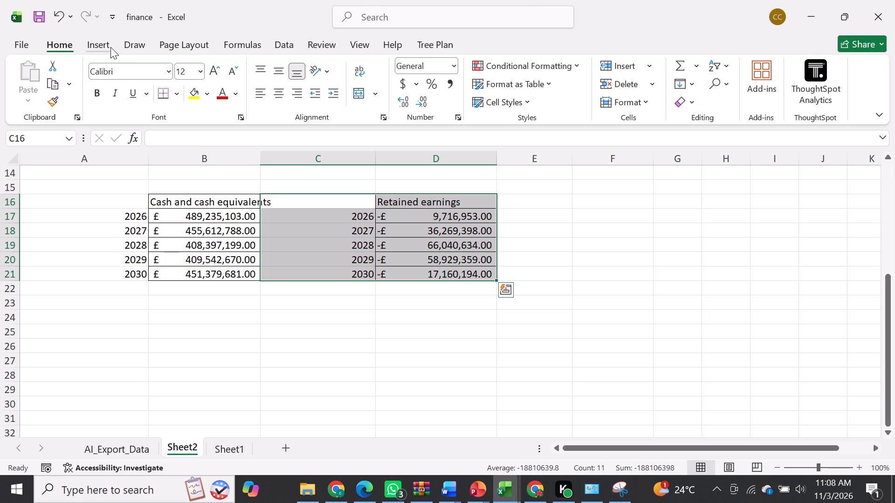
click(254, 81)
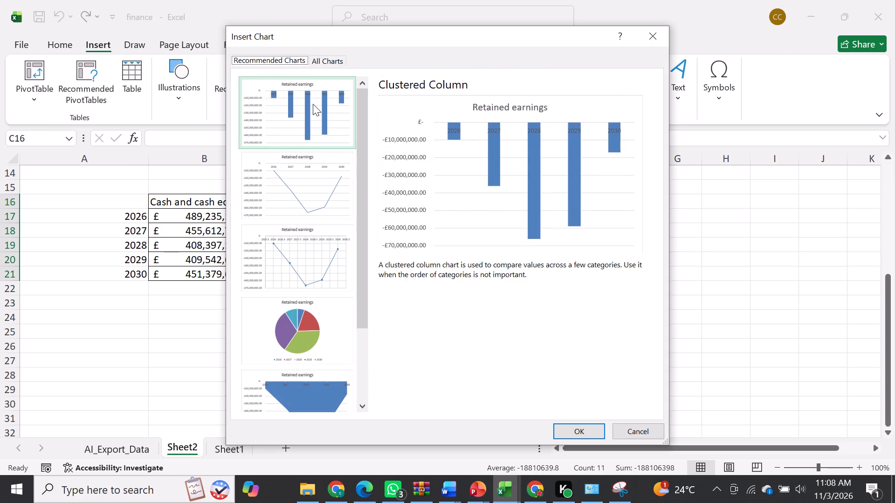
click(576, 428)
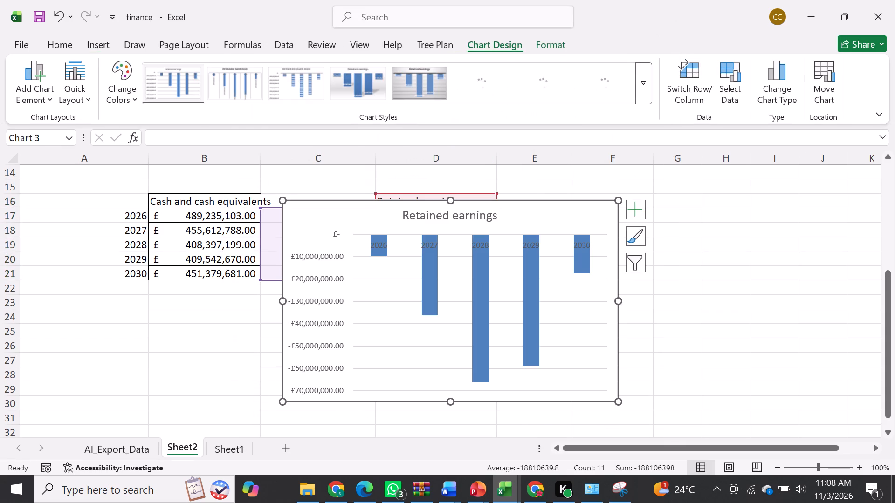
Add data labels to the Retained earnings chart and make its title bold.
click(631, 211)
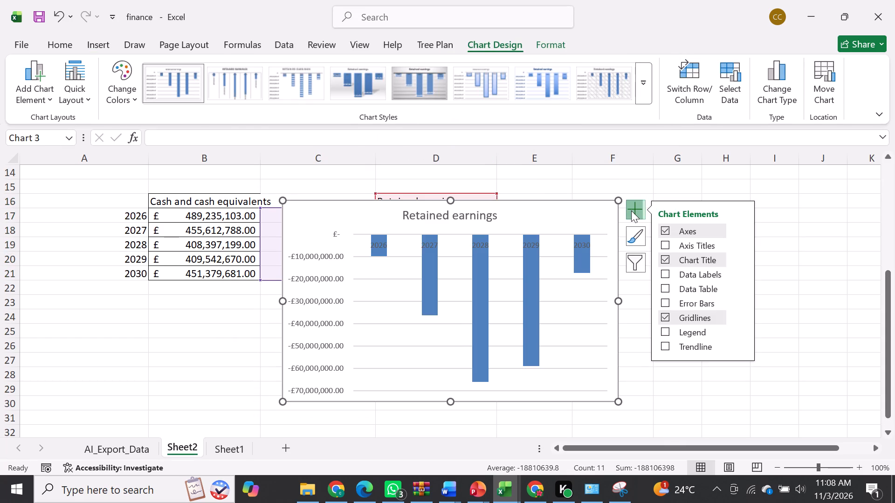
click(665, 270)
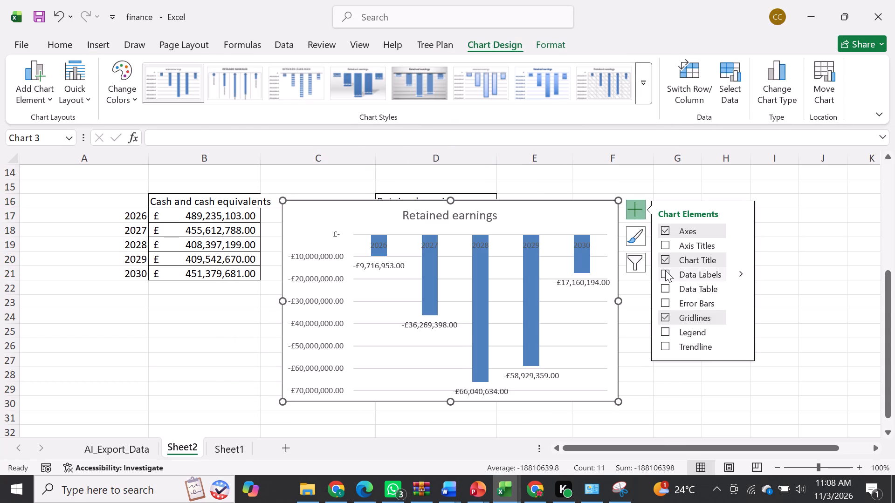
click(459, 219)
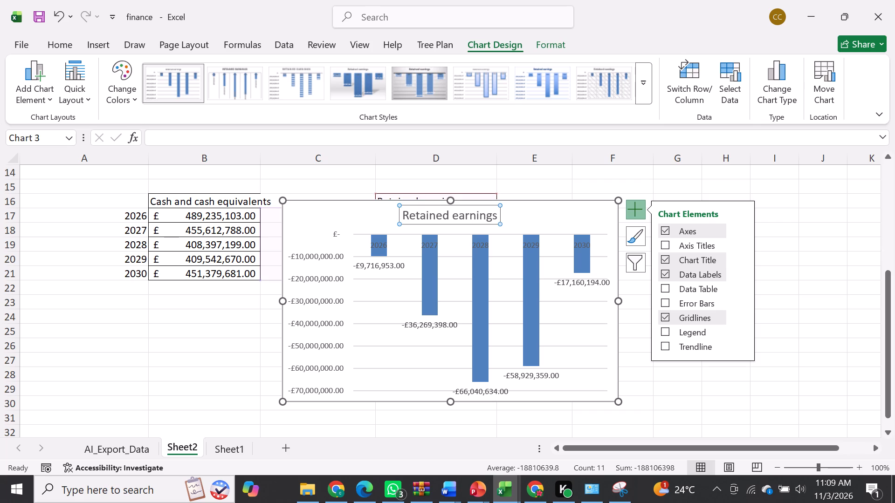
click(438, 218)
key(ctrl+a)
key(ctrl+b)
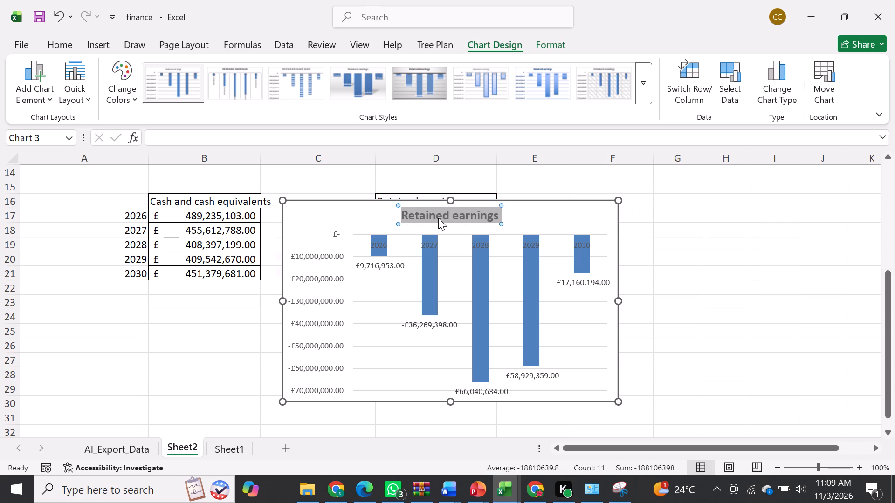
click(687, 245)
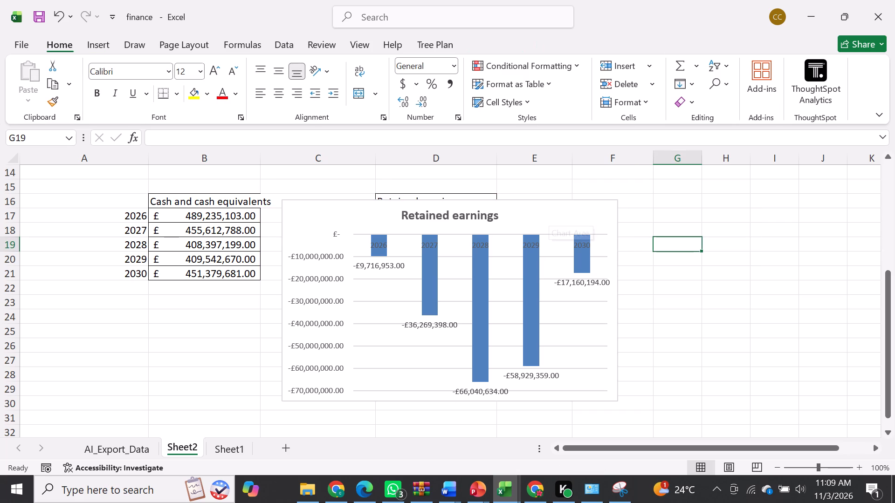
Cut the Retained earnings chart and paste it onto the Financial Decisions slide in the Assignment 2 ppt PowerPoint presentation.
click(508, 210)
key(ctrl+x)
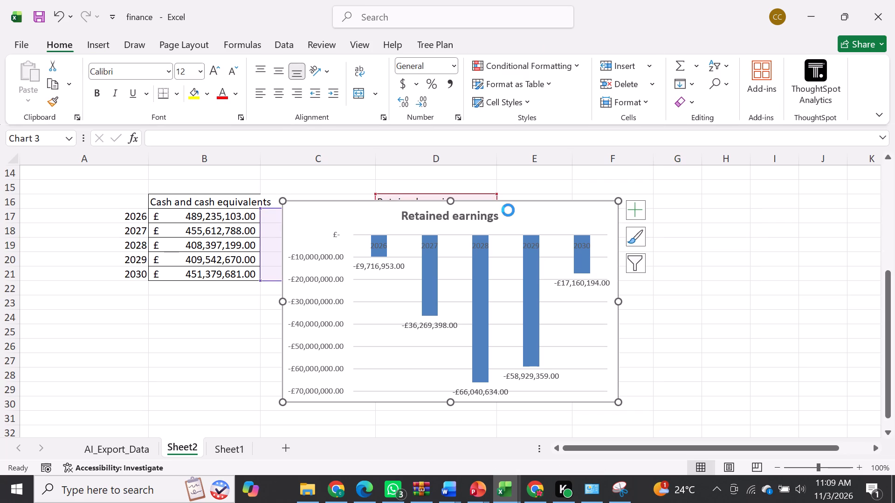
click(482, 487)
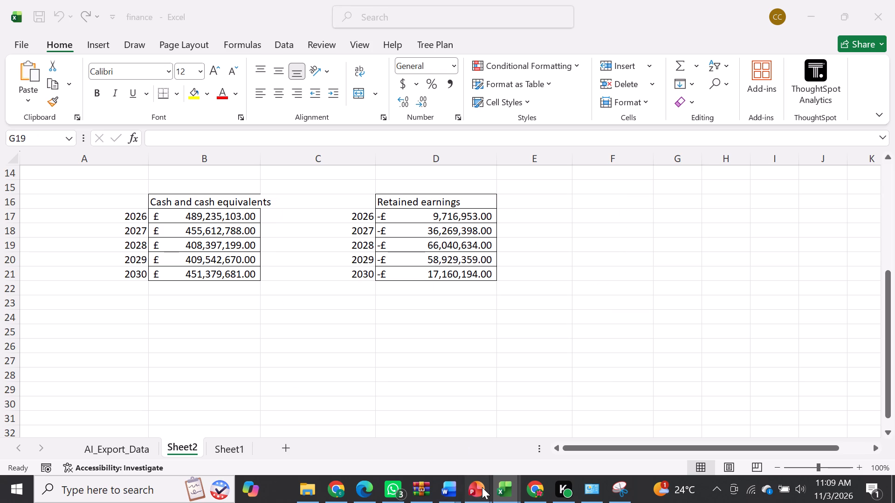
click(571, 436)
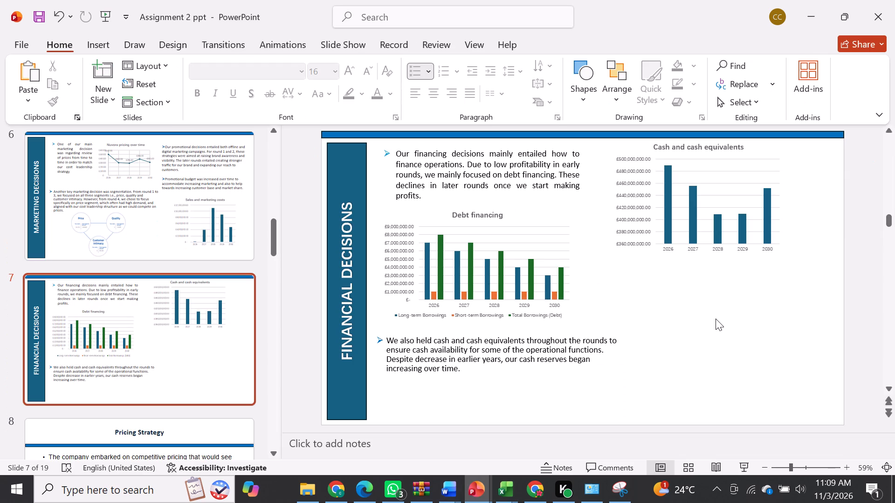
click(716, 319)
key(ctrl+v)
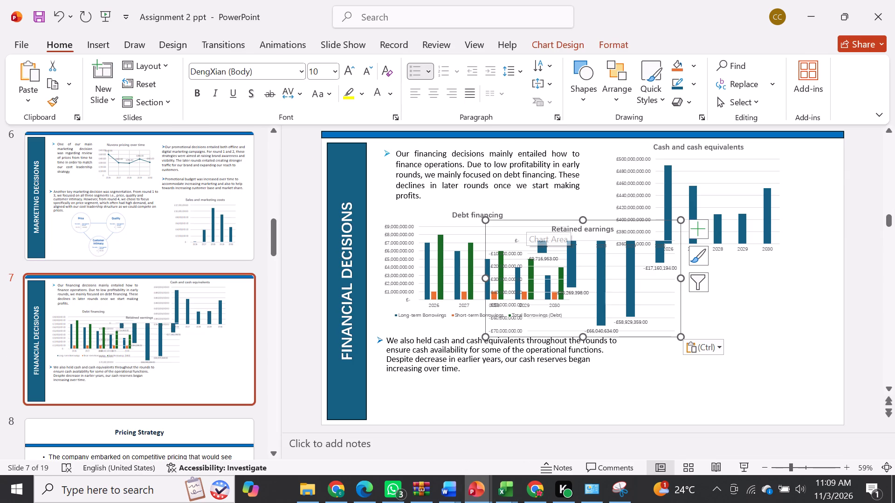
Move the pasted Retained earnings chart to the slide's lower-right area, below the Cash and cash equivalents chart.
drag(526, 220, 684, 280)
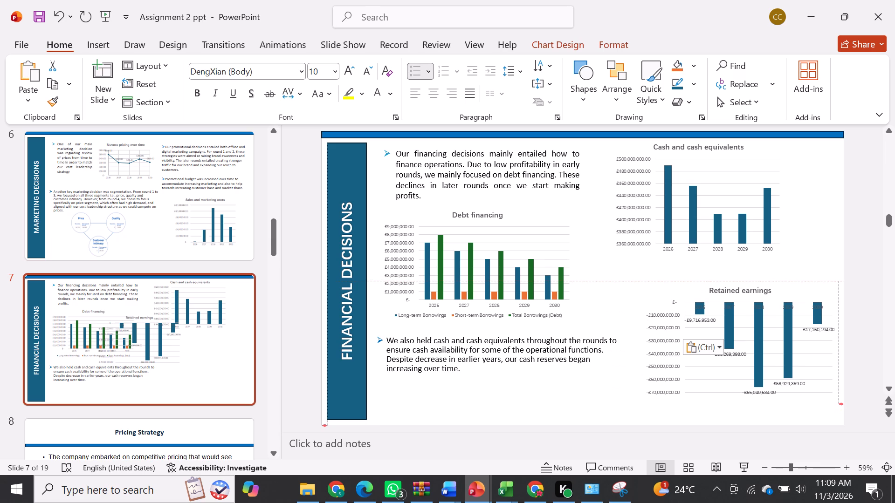
drag(684, 280, 675, 303)
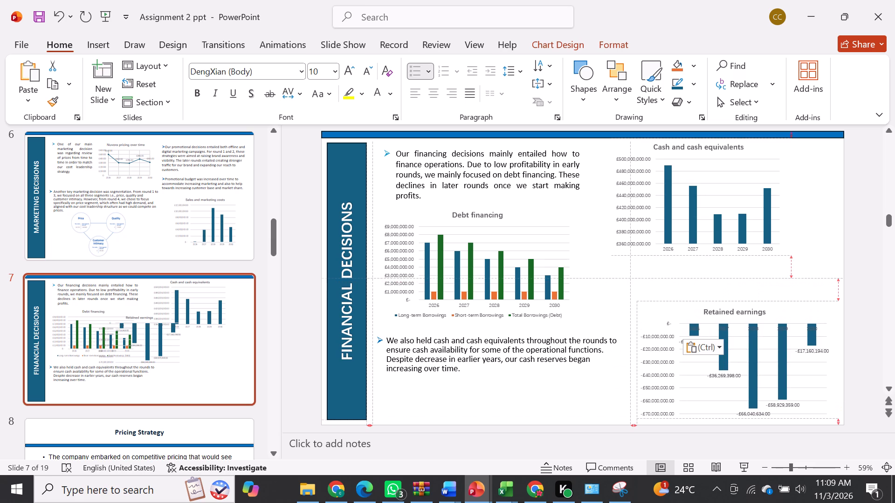
drag(675, 303, 675, 304)
click(846, 215)
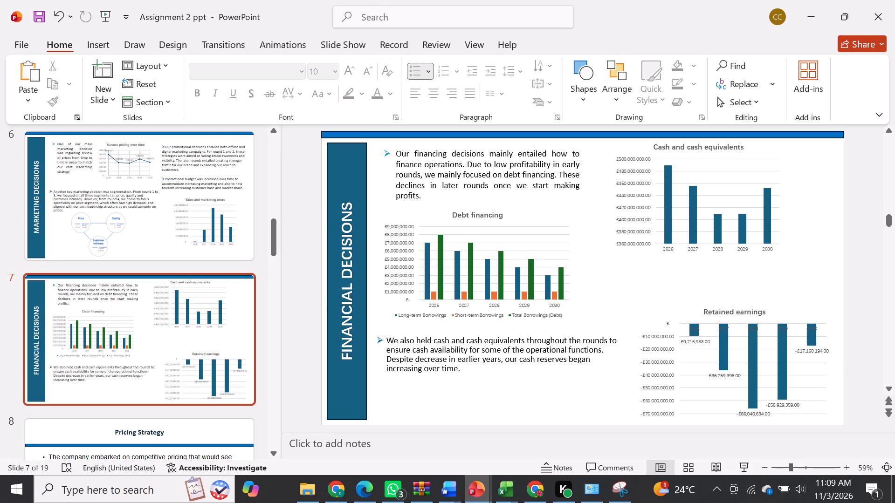
Insert an empty text box between the Cash and cash equivalents chart and the Retained earnings chart.
click(680, 281)
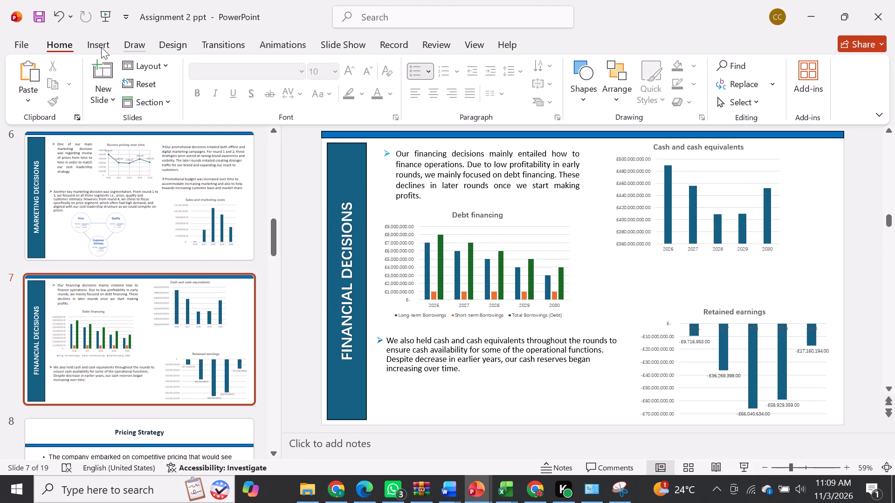
click(101, 47)
click(550, 67)
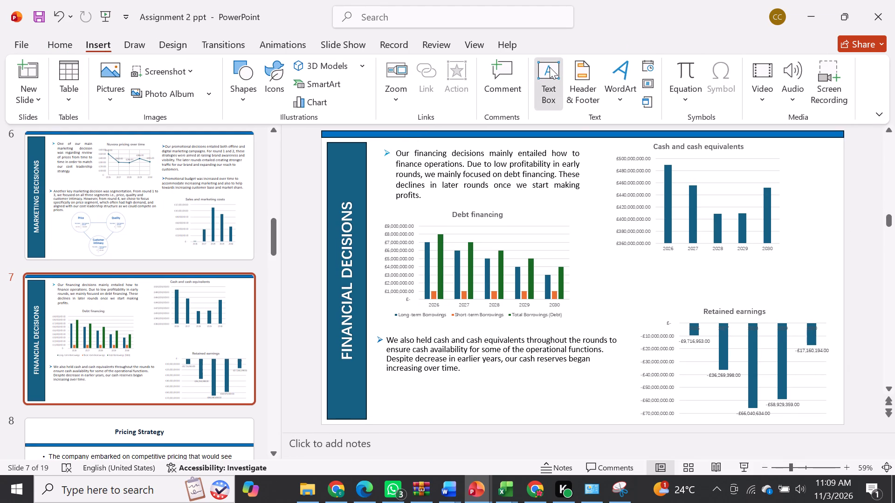
click(655, 279)
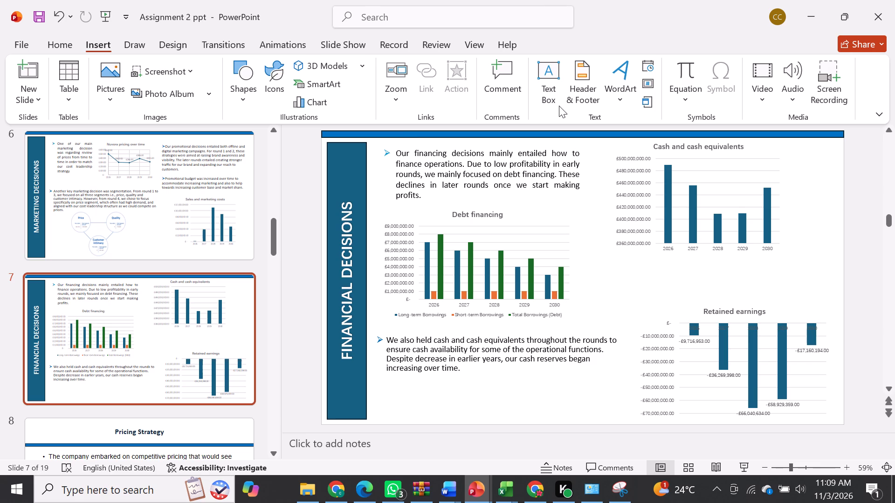
click(547, 78)
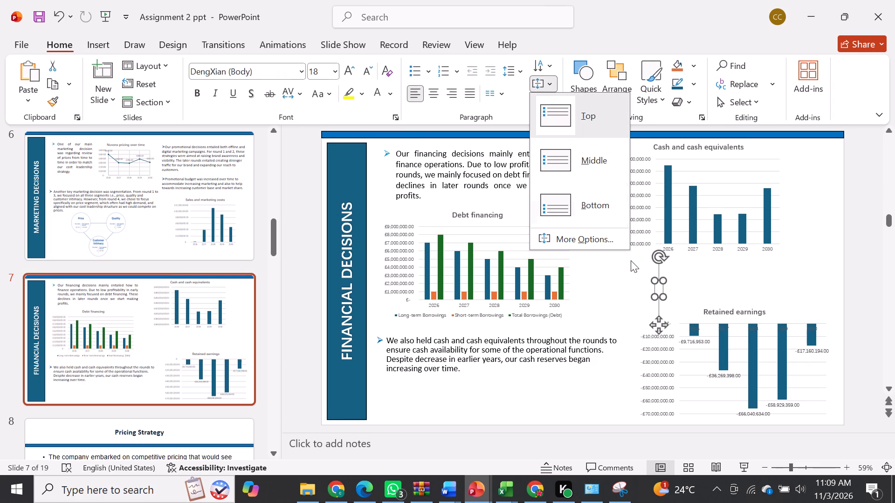
click(629, 285)
drag(664, 280, 816, 276)
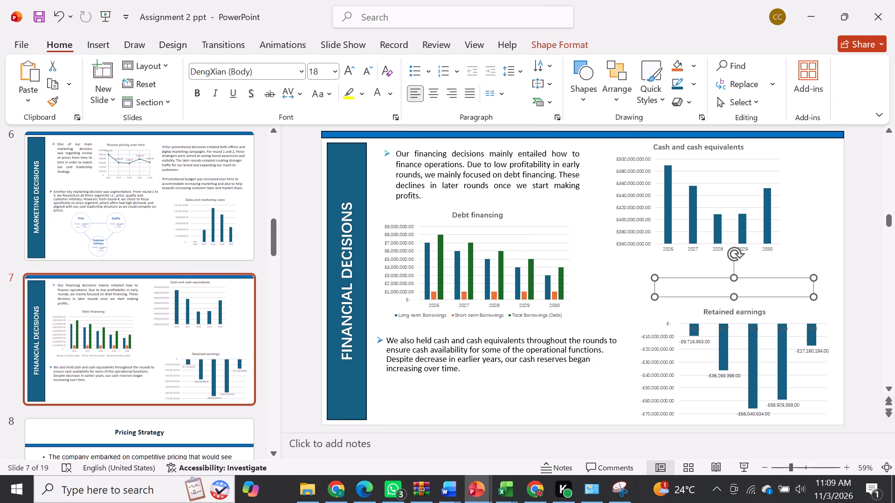
click(675, 286)
click(665, 285)
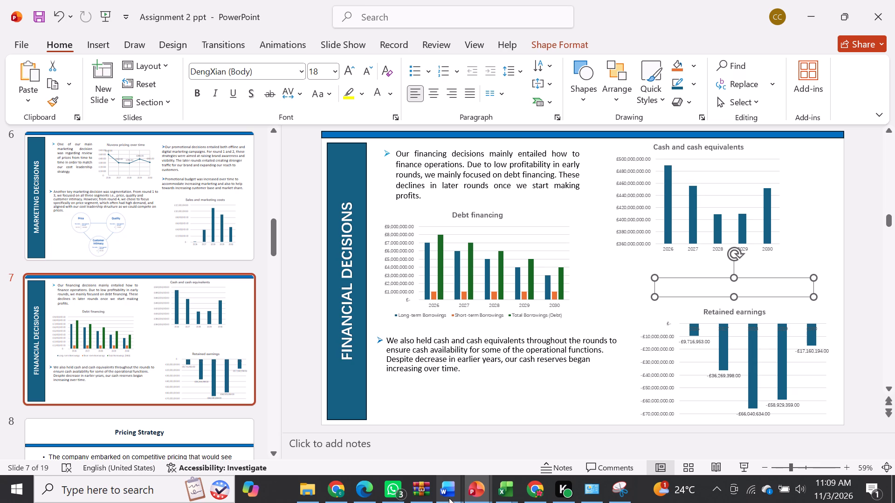
Switch to the LD7191 Assignment 3 PDF in Edge and examine its discussion of retained earnings and debt financing on pages 10 and 11.
click(361, 494)
scroll(386, 351, up, 1)
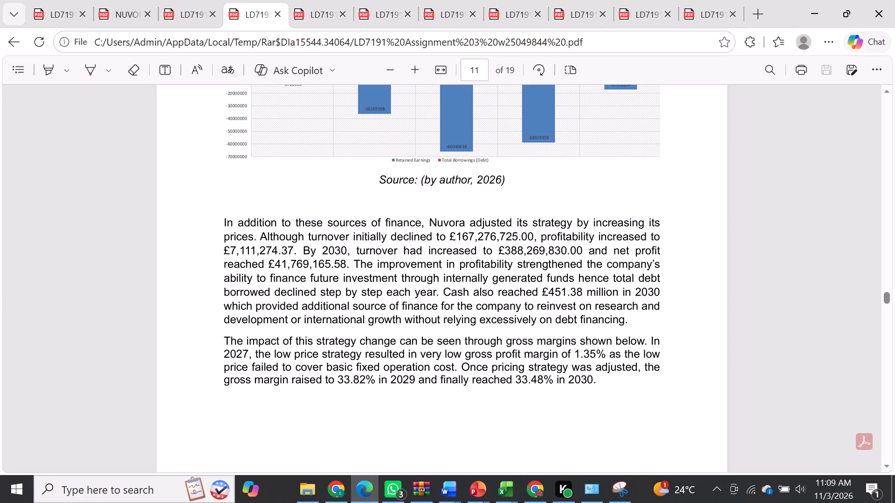
scroll(386, 351, up, 2)
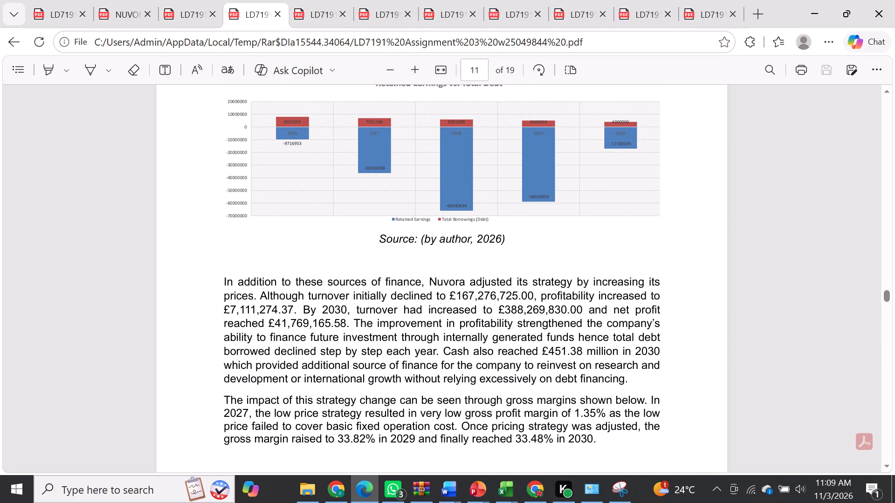
scroll(386, 351, down, 1)
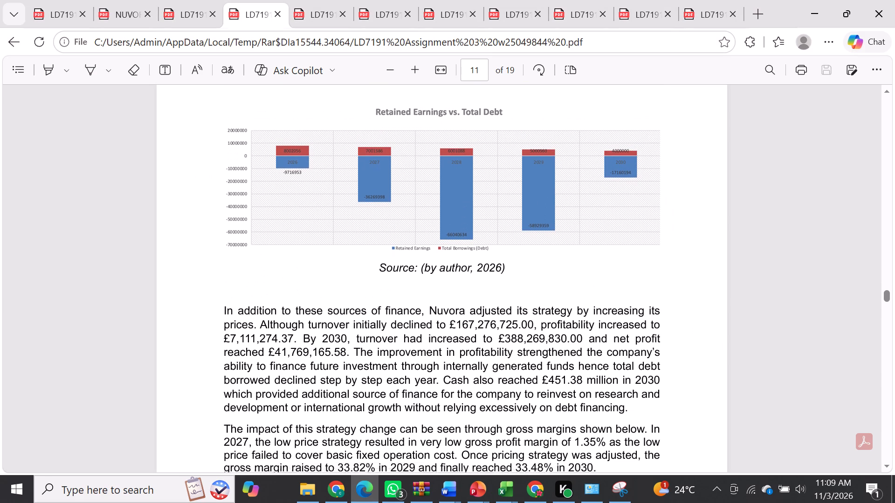
scroll(386, 351, down, 1)
scroll(386, 351, up, 3)
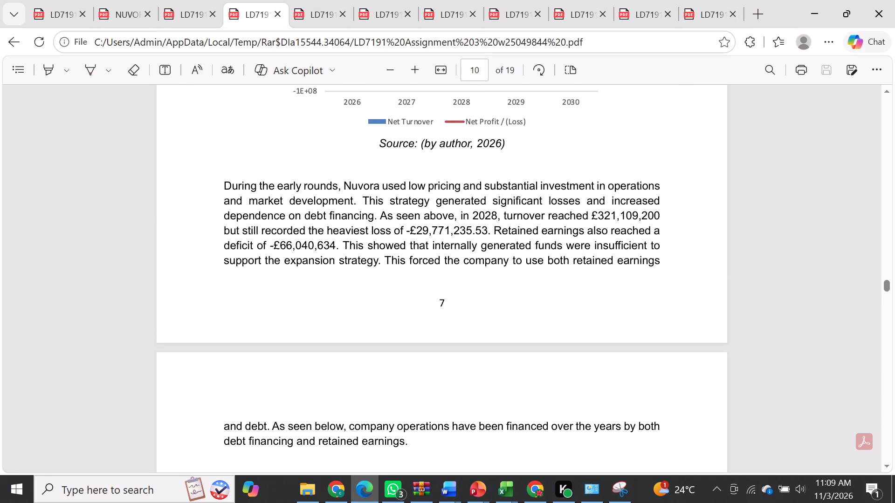
scroll(386, 351, down, 2)
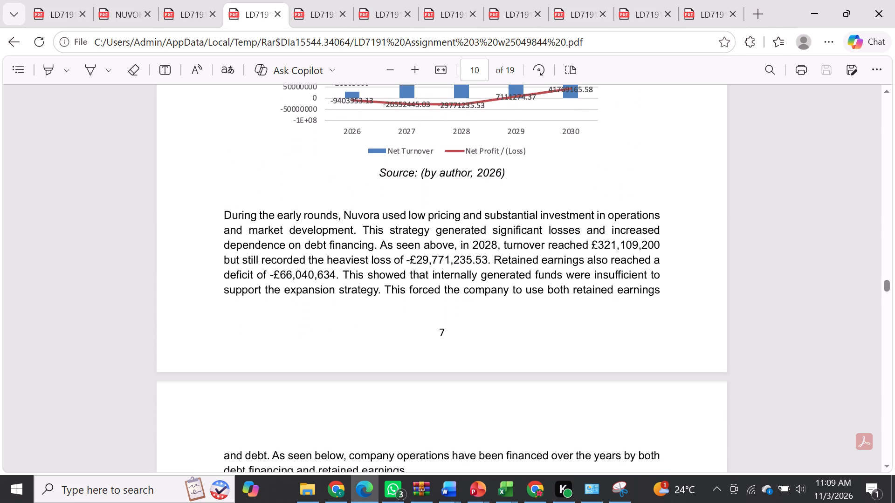
scroll(386, 351, down, 2)
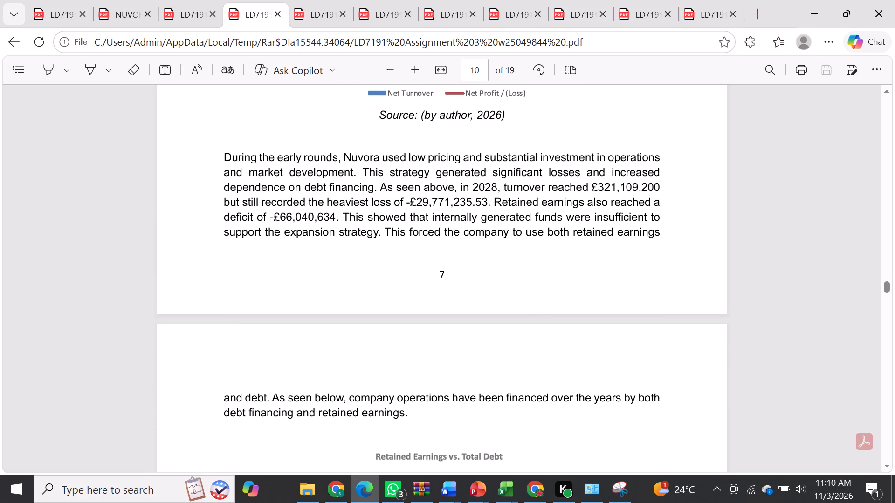
scroll(386, 351, down, 2)
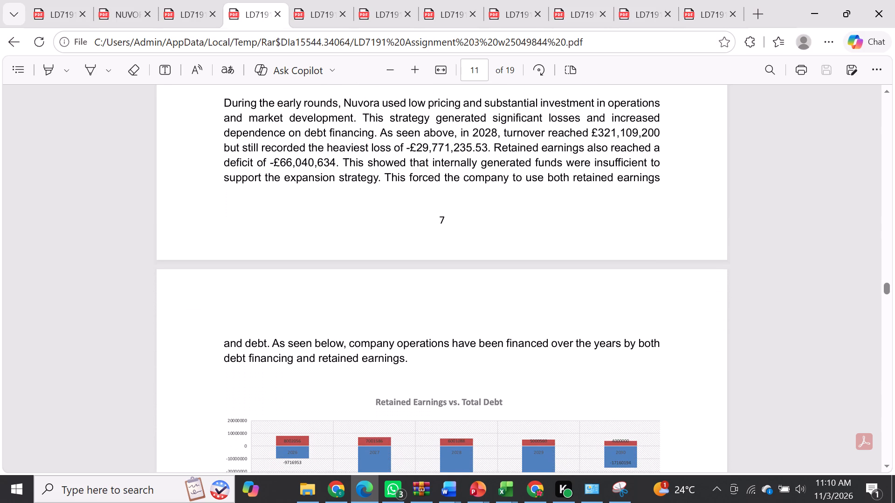
scroll(386, 351, down, 1)
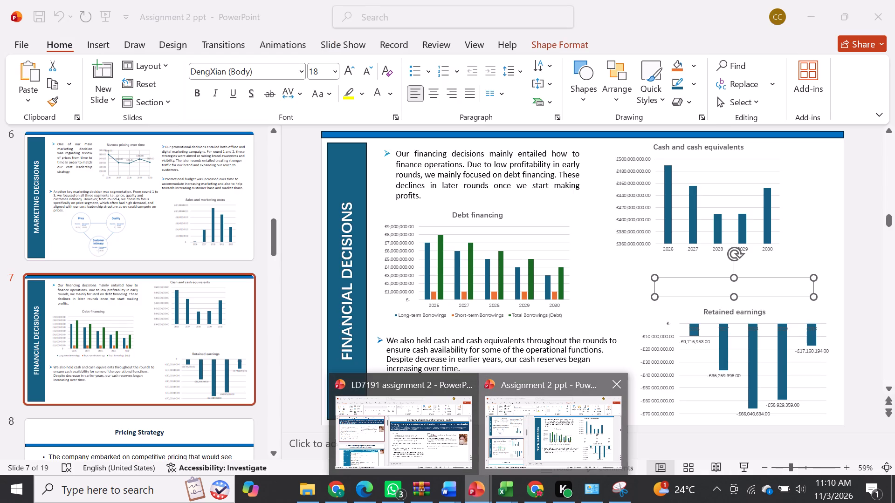
double_click(672, 286)
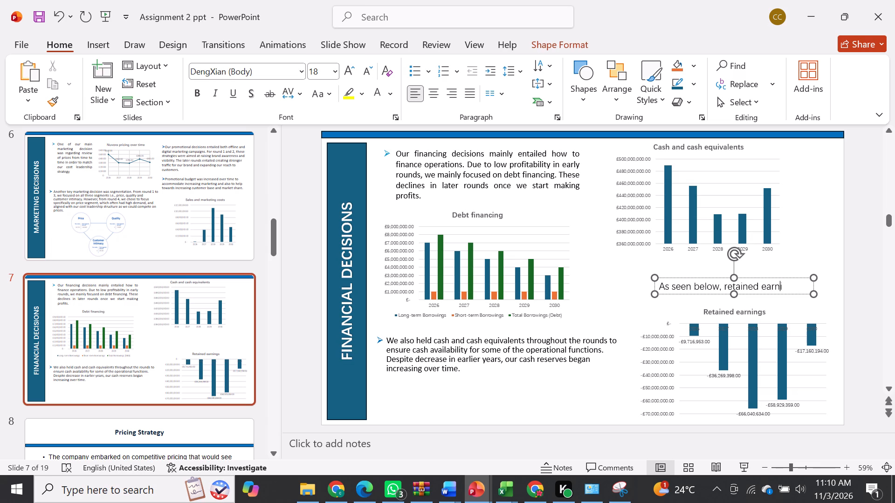
text(deteriorated over time, which is what necessitated in)
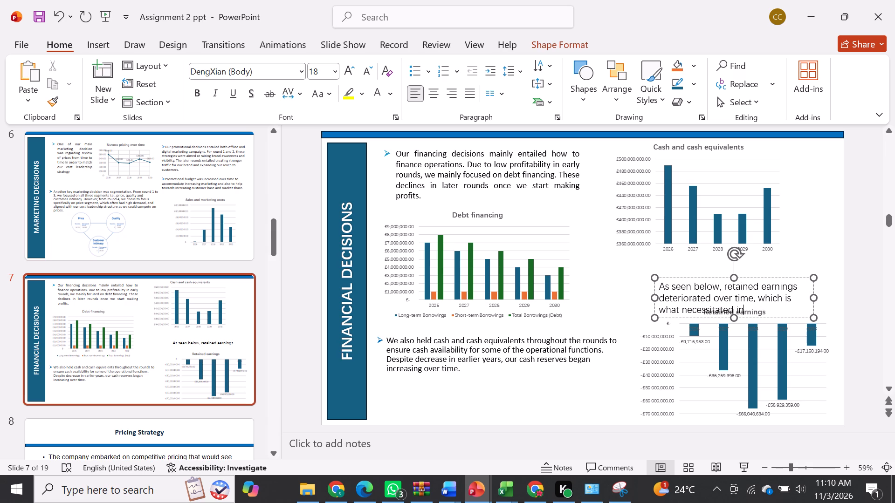
text(cluding debt financing in our plans.)
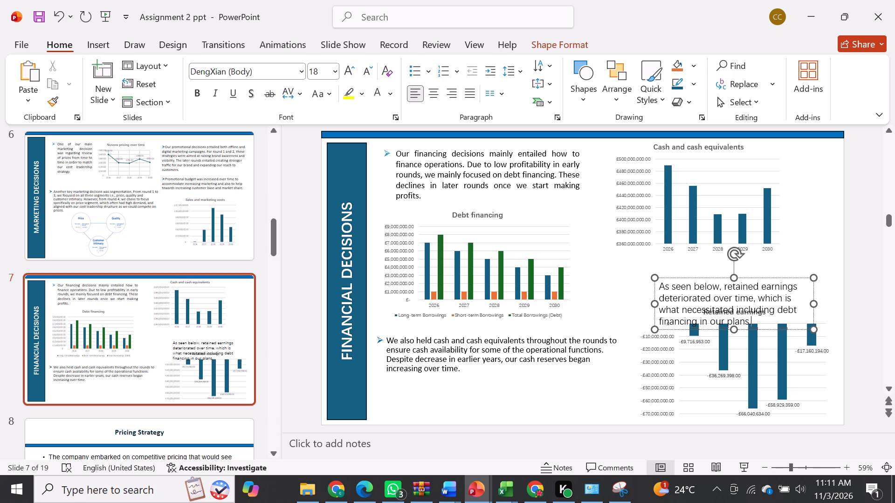
Format all of the retained earnings commentary text in Calibri, size 16.
click(748, 289)
key(ctrl+a)
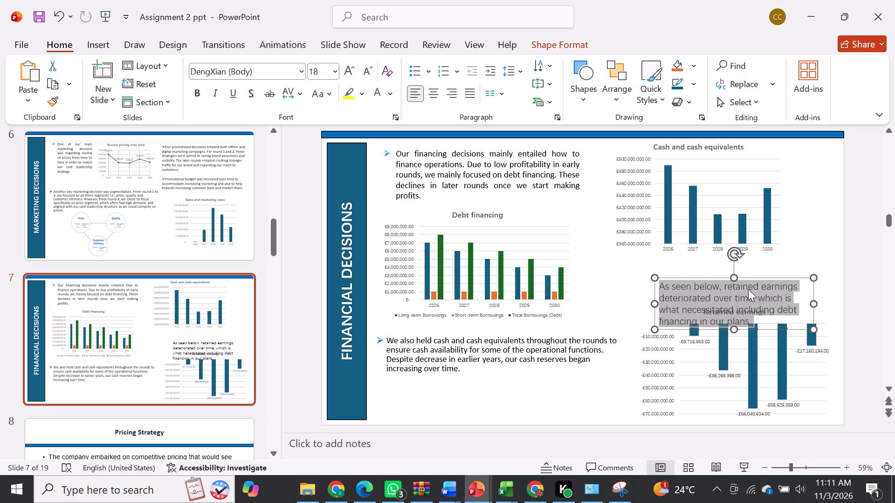
click(261, 71)
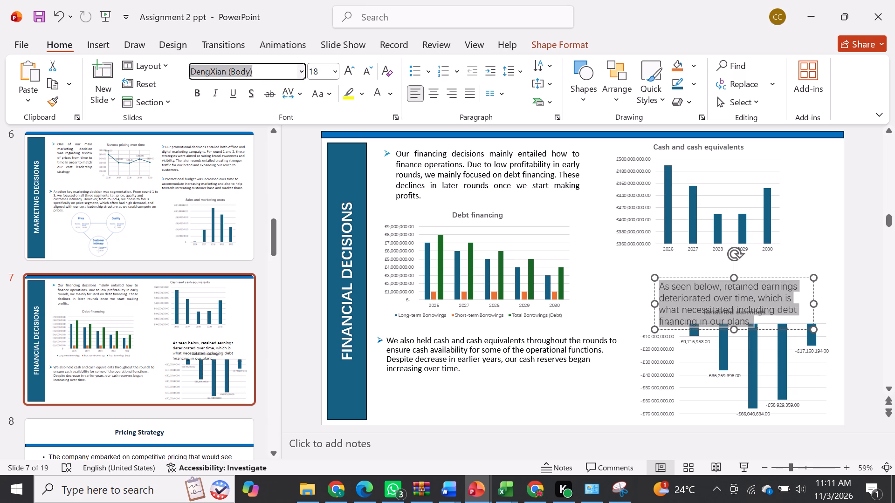
key(c)
key(Return)
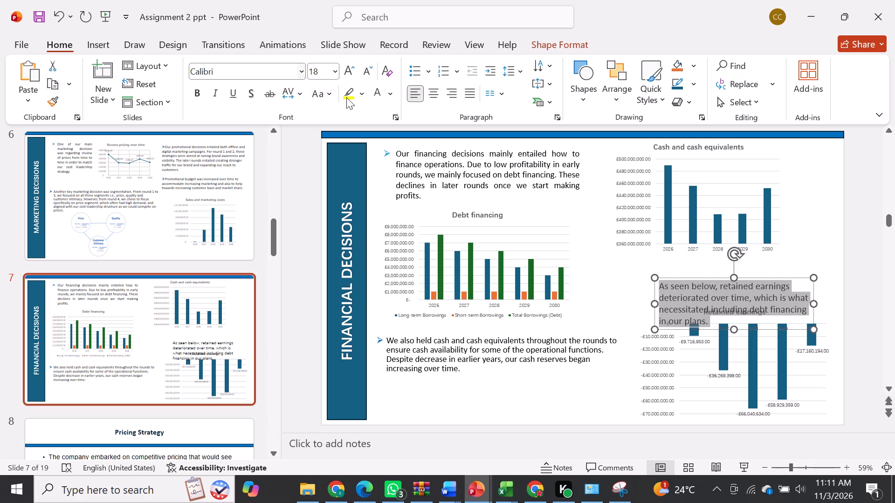
click(336, 73)
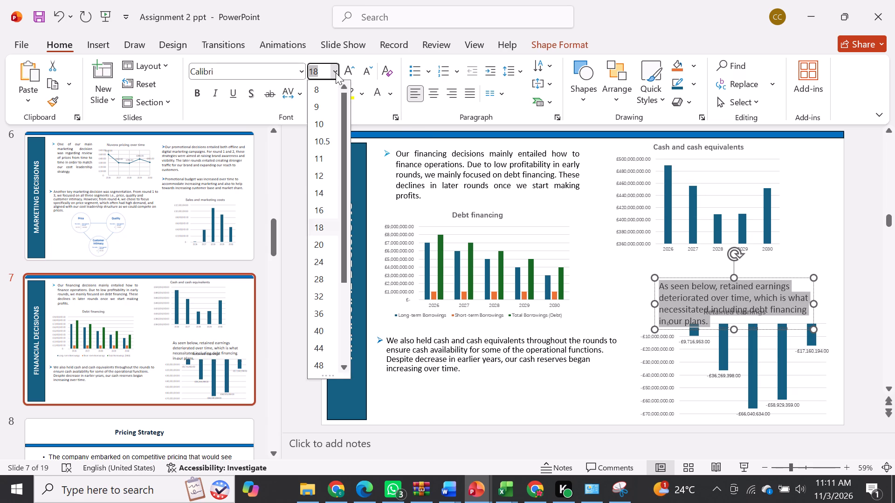
click(322, 210)
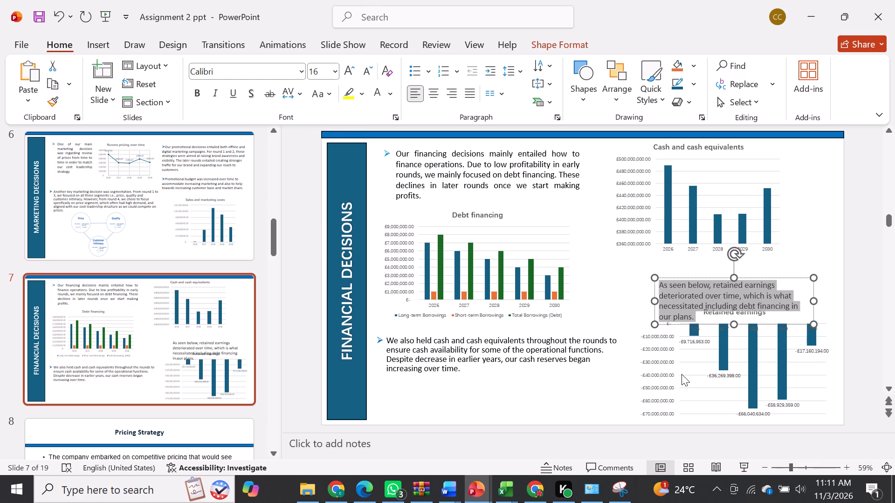
Widen the retained earnings text box and move it up and left so it sits clear above the Retained earnings chart title.
drag(813, 299, 839, 298)
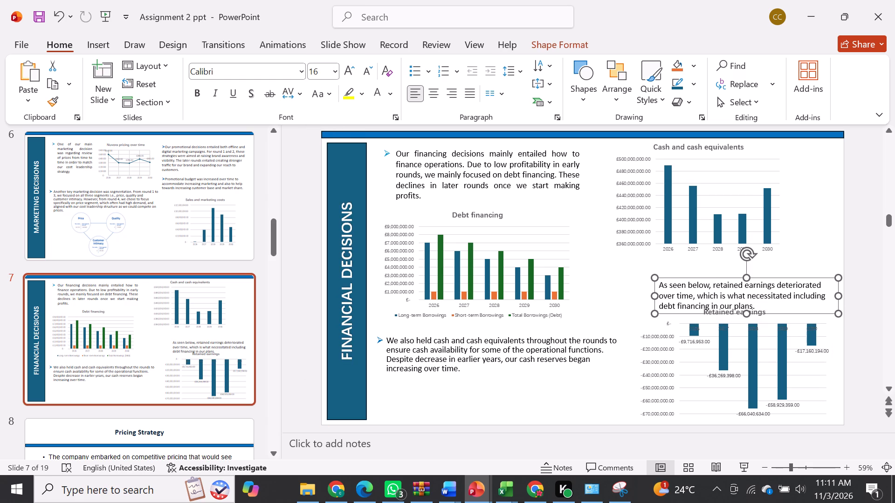
drag(709, 277, 689, 264)
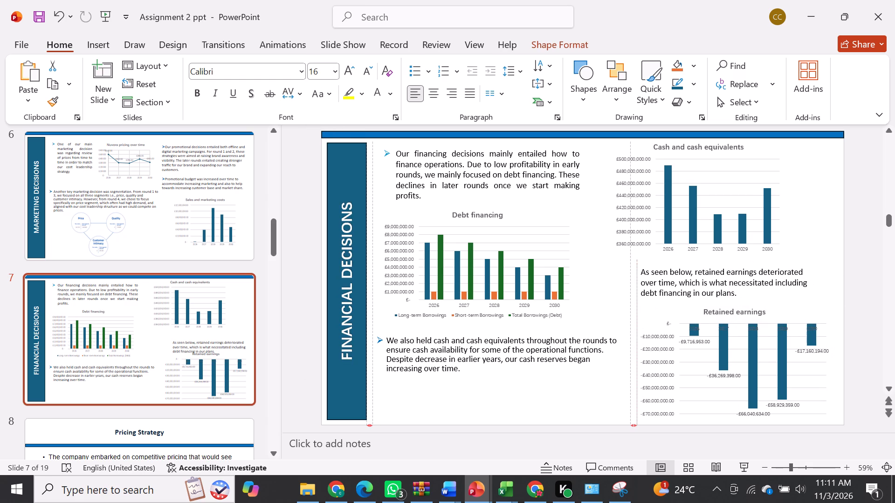
drag(689, 264, 688, 264)
click(877, 213)
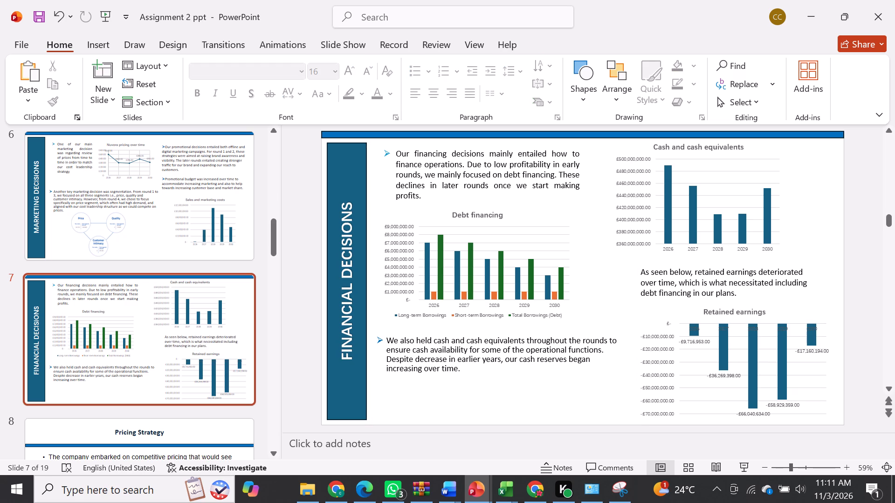
Extend the retained earnings commentary with "However, in round 4 and 5 as our retained earnings began improving, we reduced our debt financing.".
click(740, 293)
key(space)
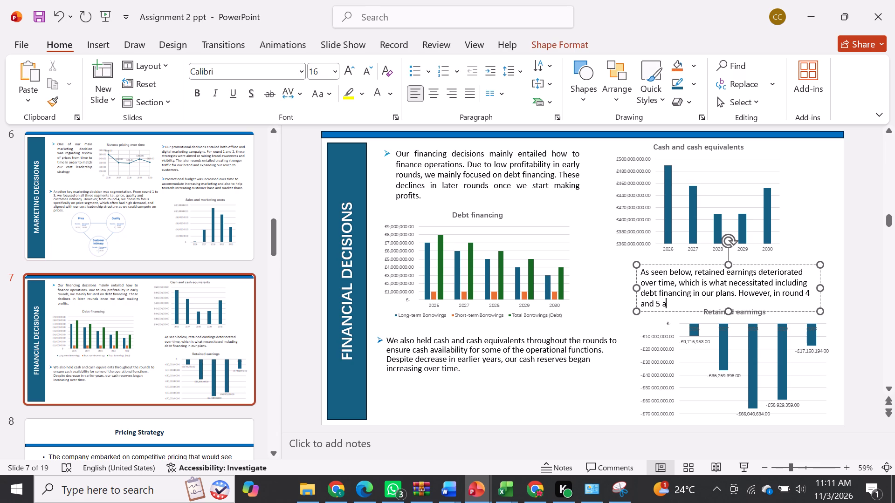
key(BackSpace)
text(retained earnings began improving, we reduced our)
key(space)
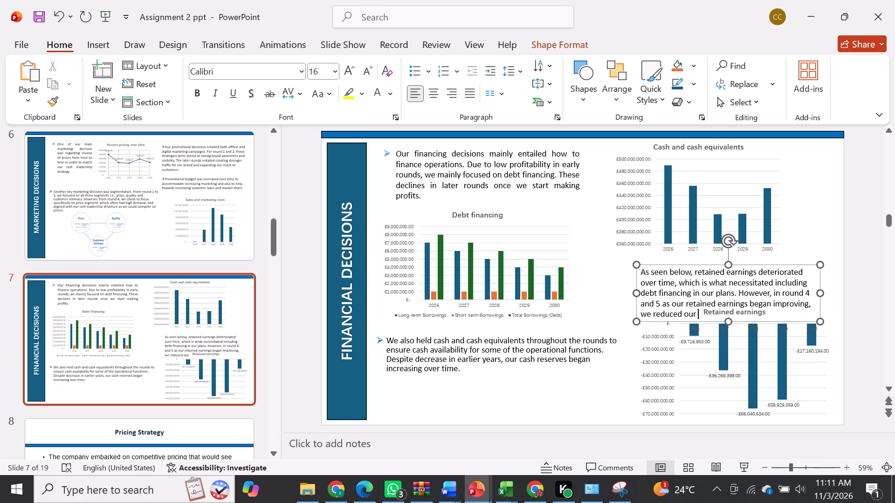
text(debt financing.)
key(space)
Widen the retained earnings text box on both sides and shift it slightly up and left, clear of the Retained earnings chart title.
drag(637, 293, 602, 290)
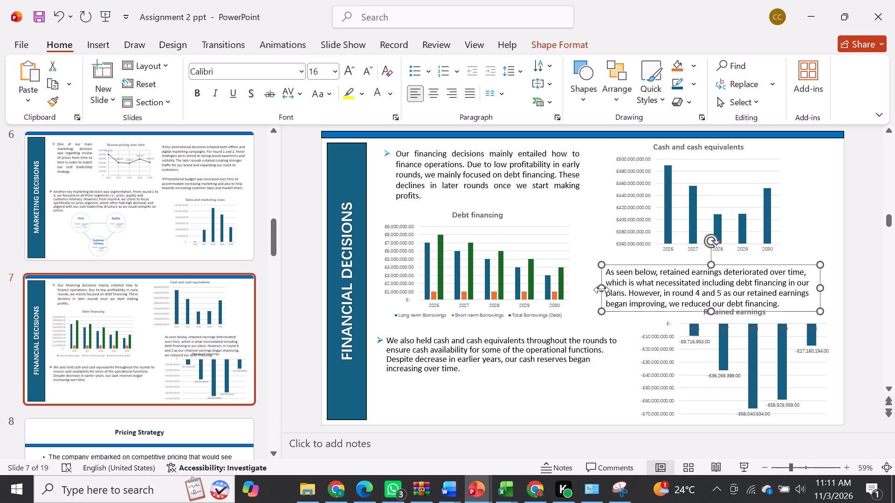
drag(824, 286, 829, 285)
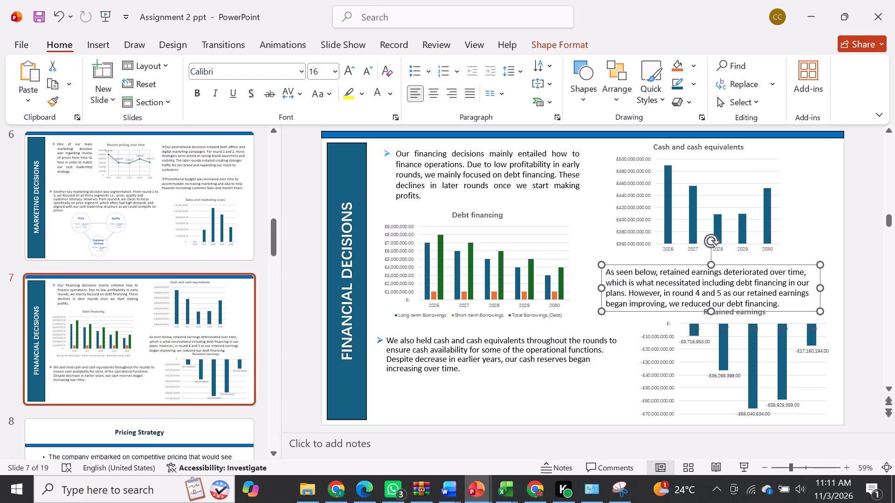
drag(829, 285, 846, 285)
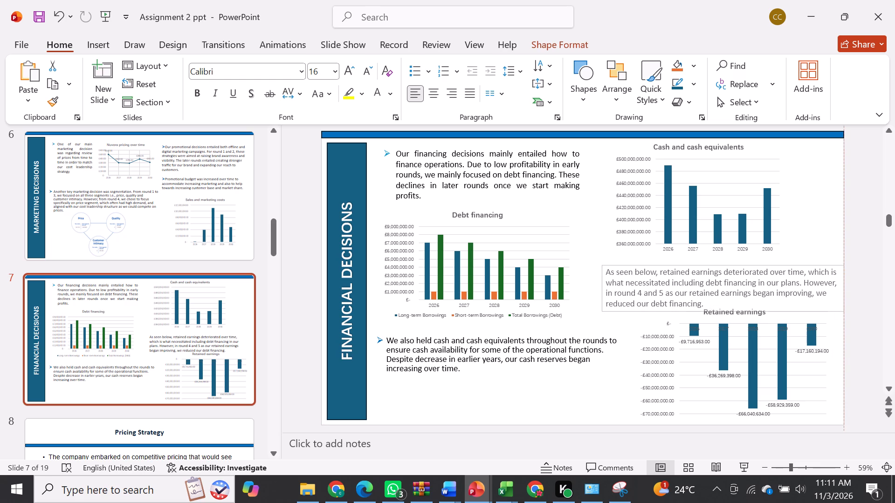
drag(846, 285, 846, 285)
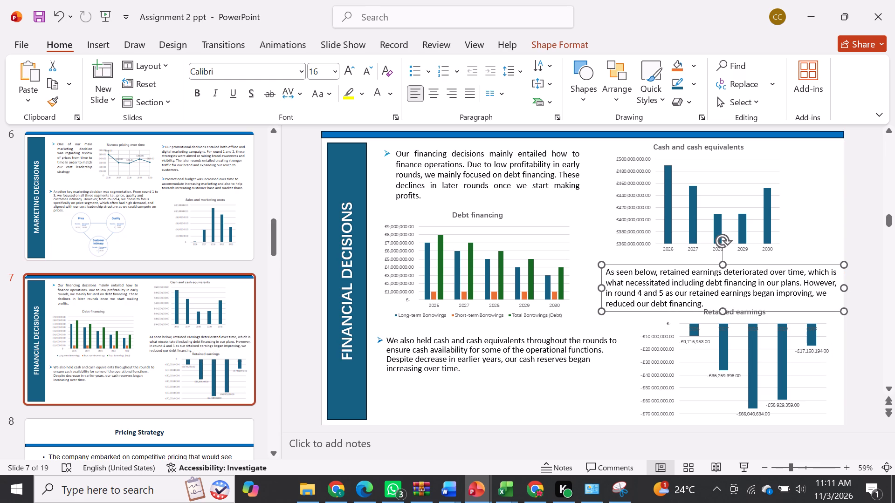
drag(702, 265, 695, 257)
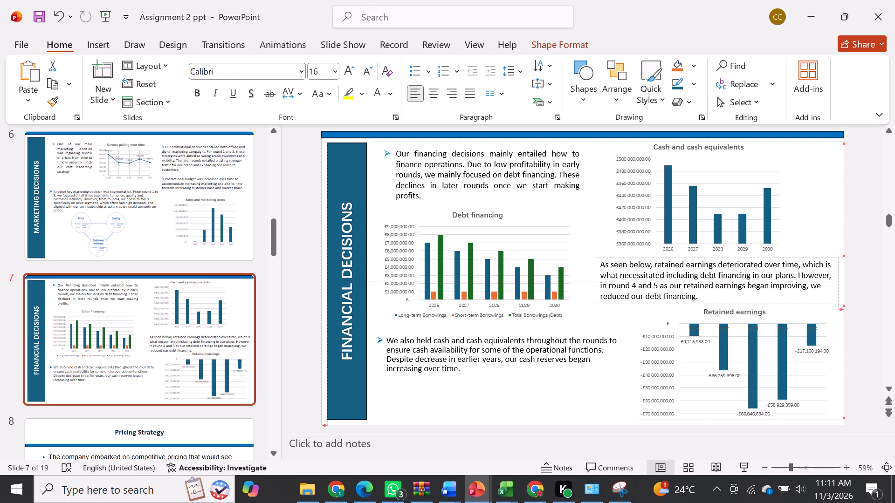
drag(695, 257, 691, 257)
click(847, 197)
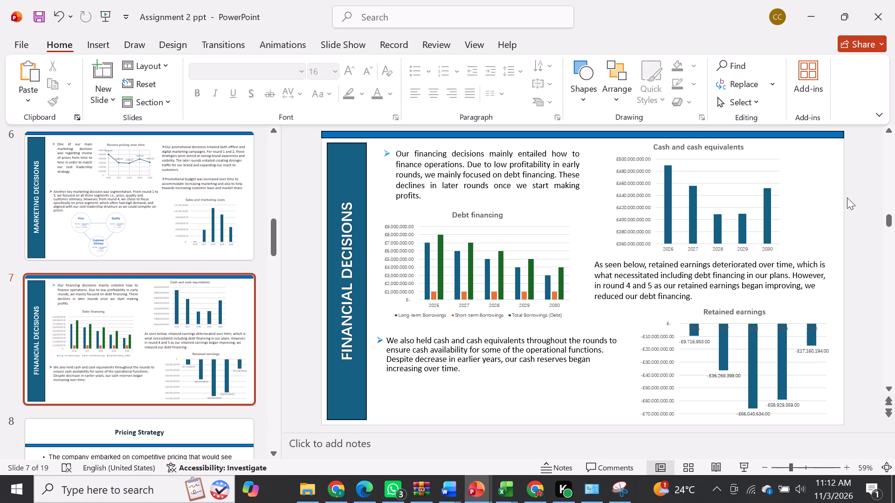
Add an arrow bullet to the retained earnings commentary and colour it blue like the slide's other bullets.
click(595, 265)
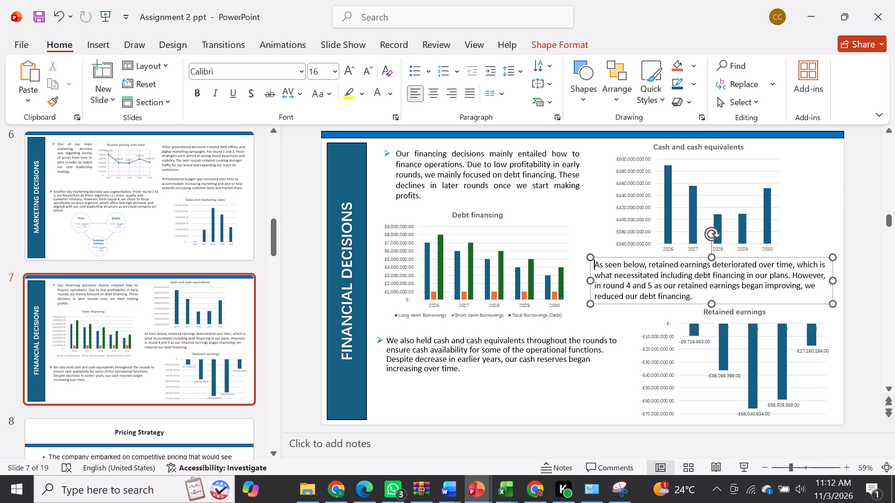
click(431, 66)
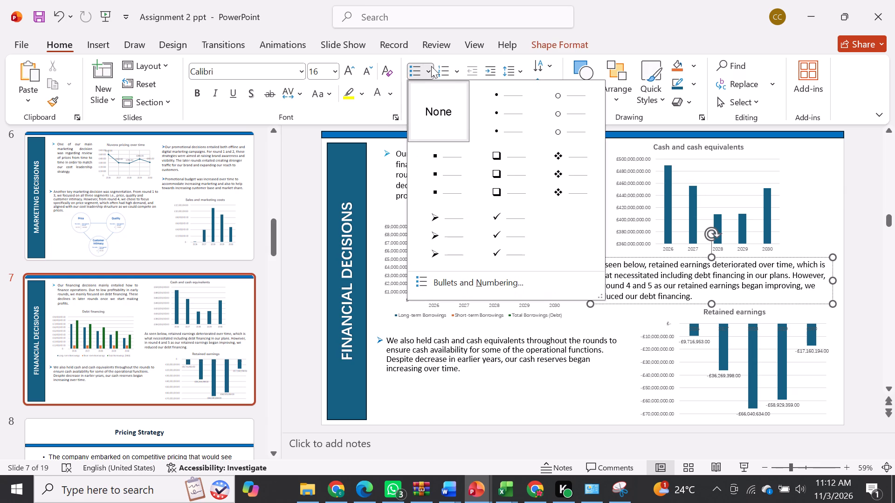
click(444, 239)
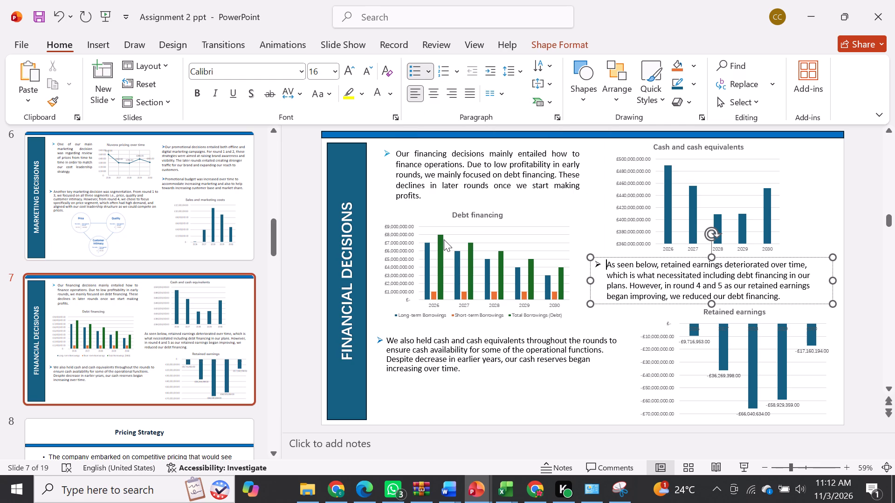
click(432, 70)
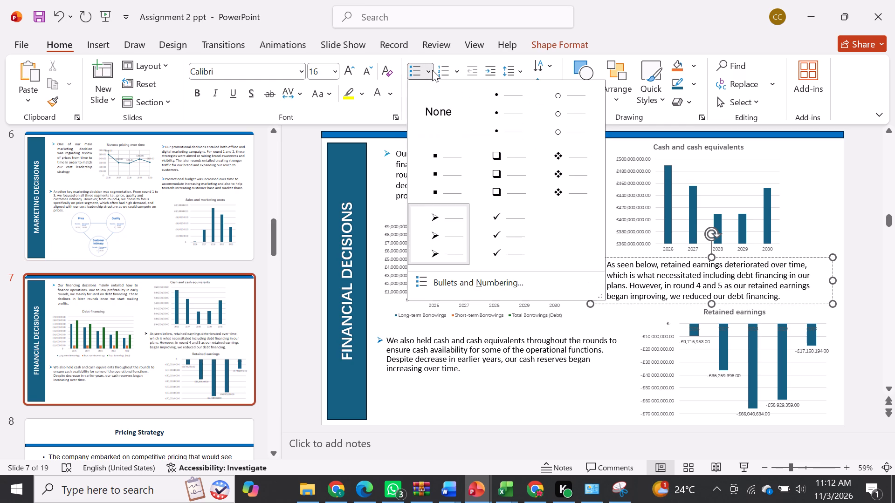
click(441, 282)
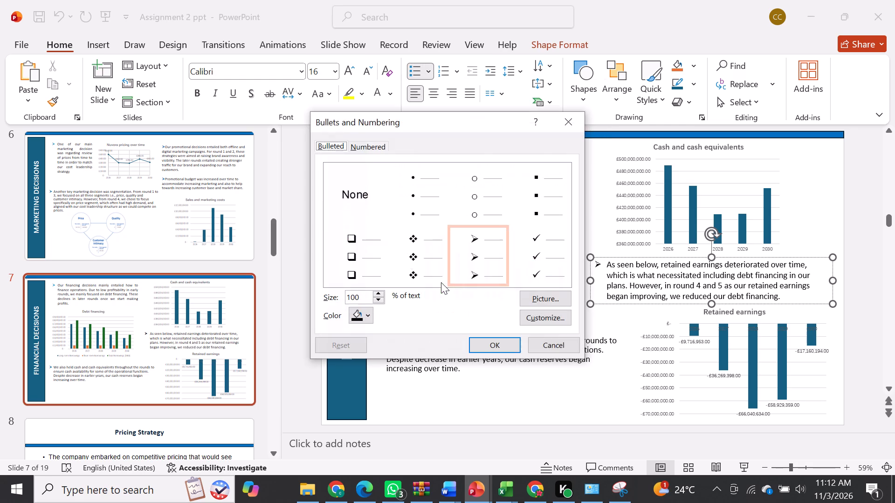
click(368, 313)
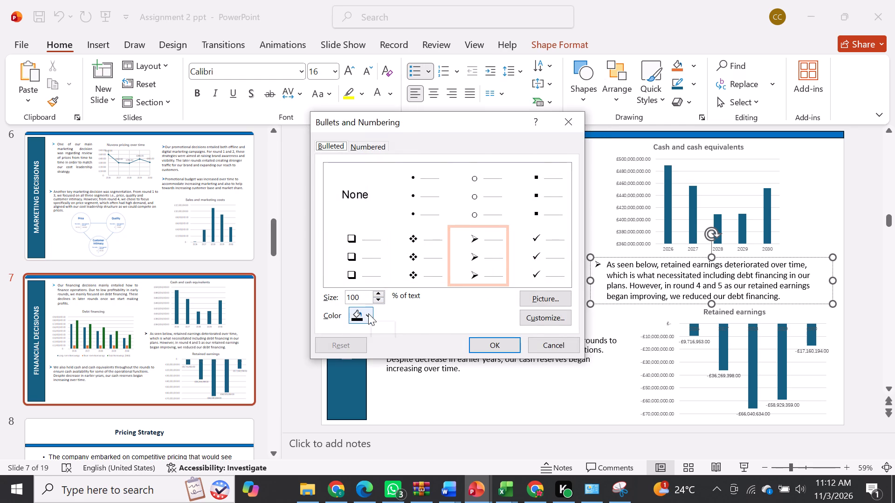
click(495, 271)
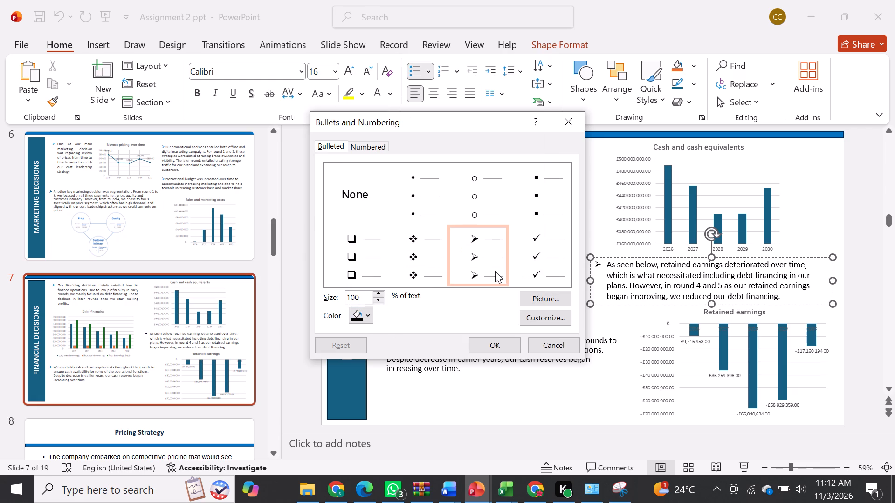
click(490, 343)
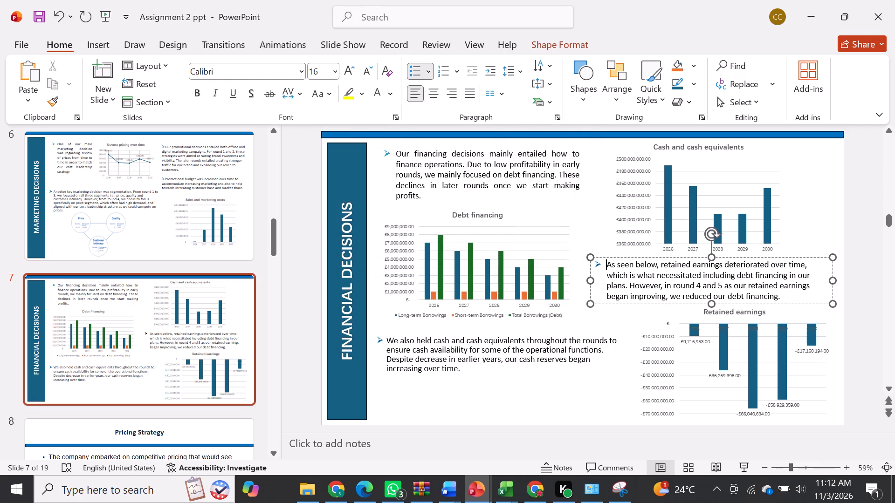
Review the deck's slides from the objectives summary table on slide 3 through to the teamwork slide 17.
click(495, 416)
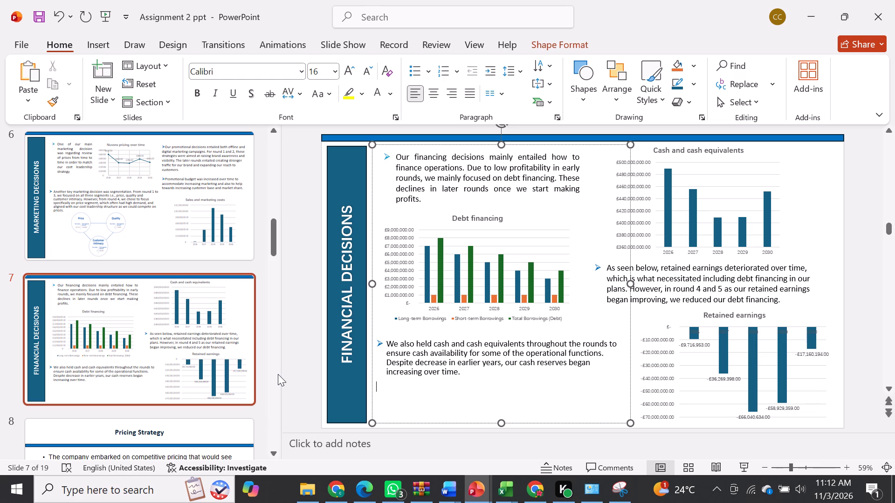
key(Up)
click(48, 207)
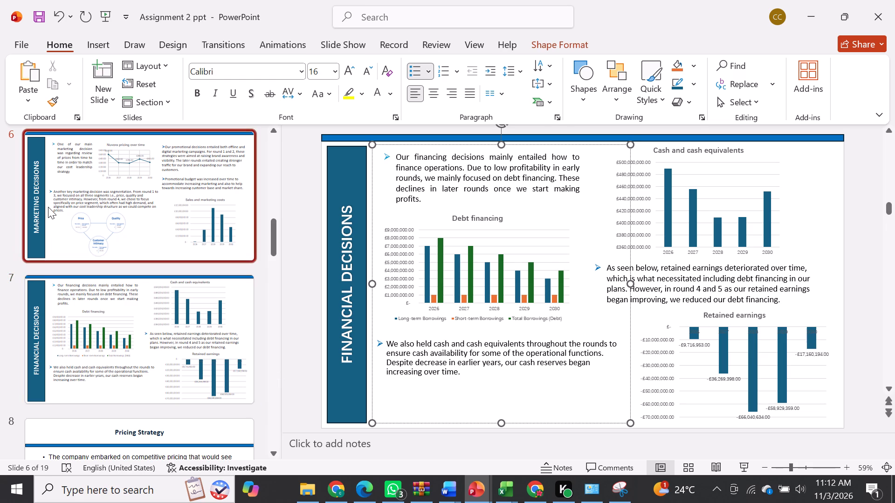
key(Up)
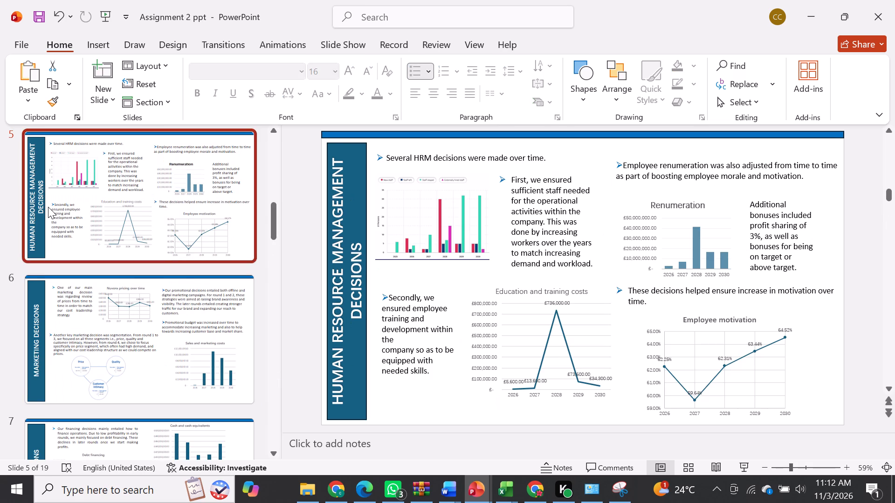
key(Up)
key(Up)
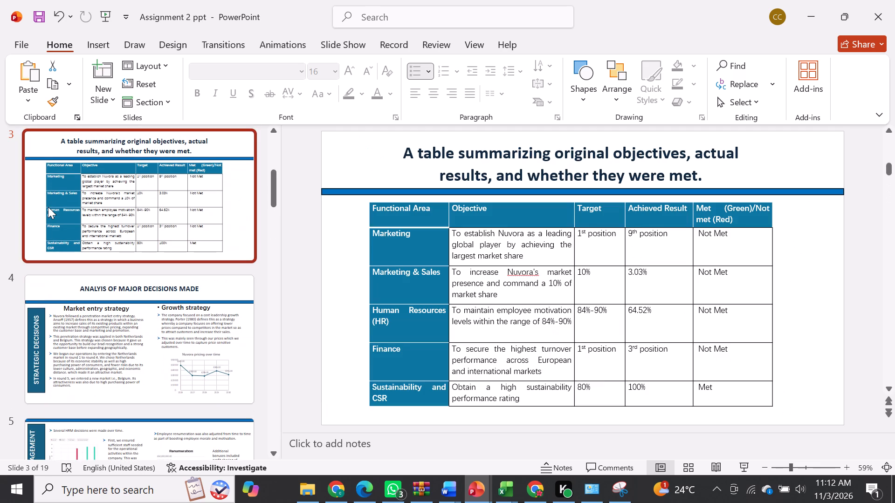
key(Down)
key(Down)
key(Down)
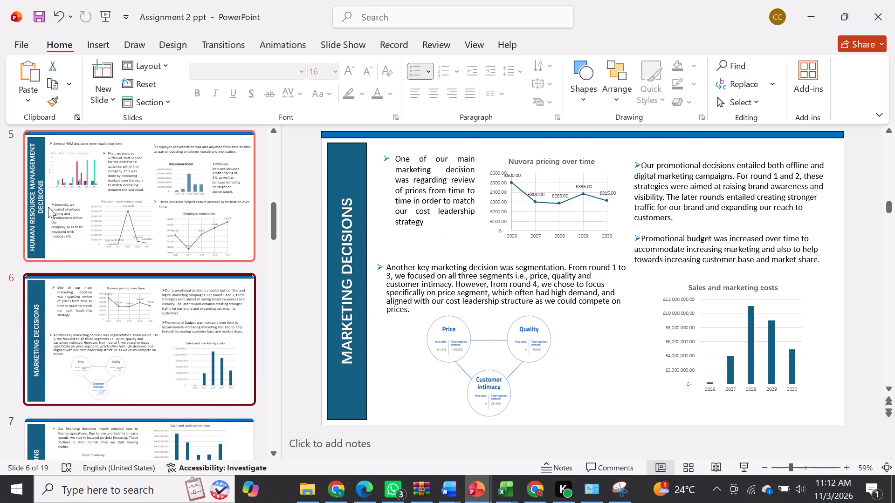
key(Down)
key(Down)
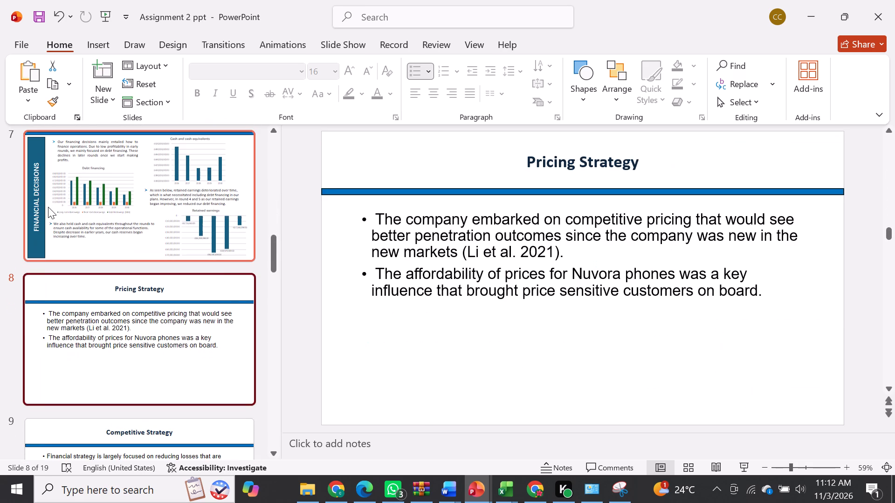
key(Down)
key(Down)
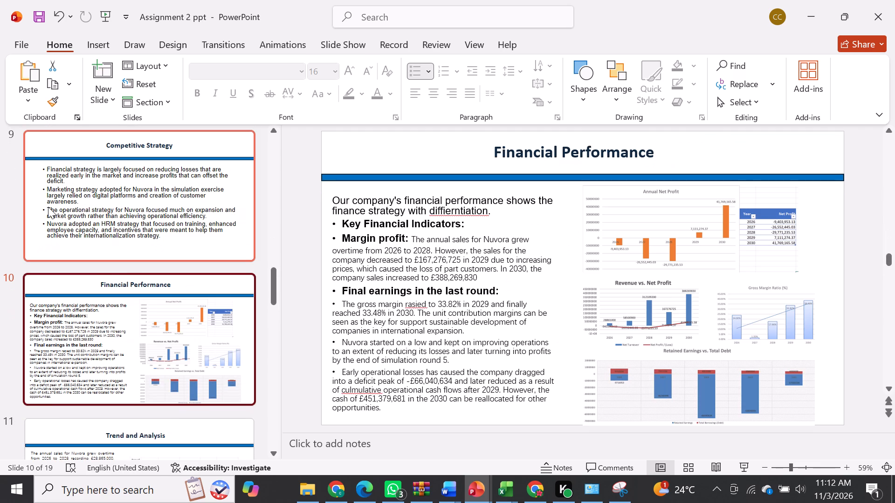
key(Down)
key(Down)
key(Down)
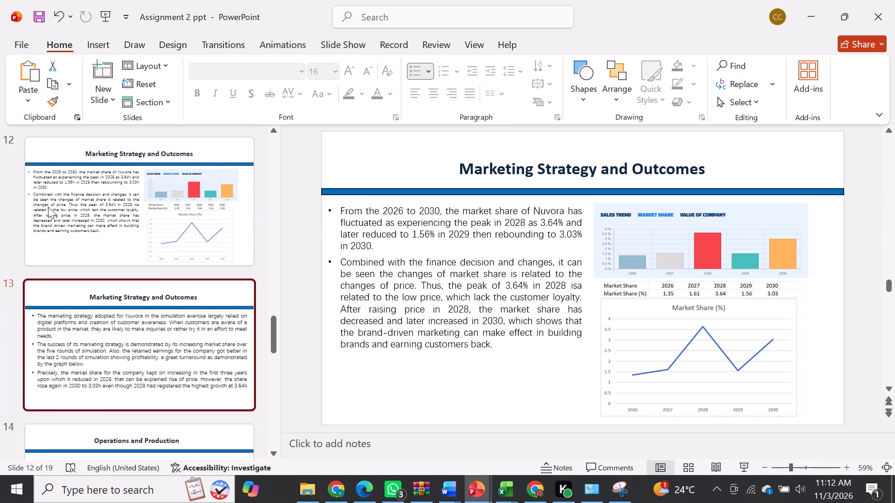
key(Down)
key(Down)
key(Down)
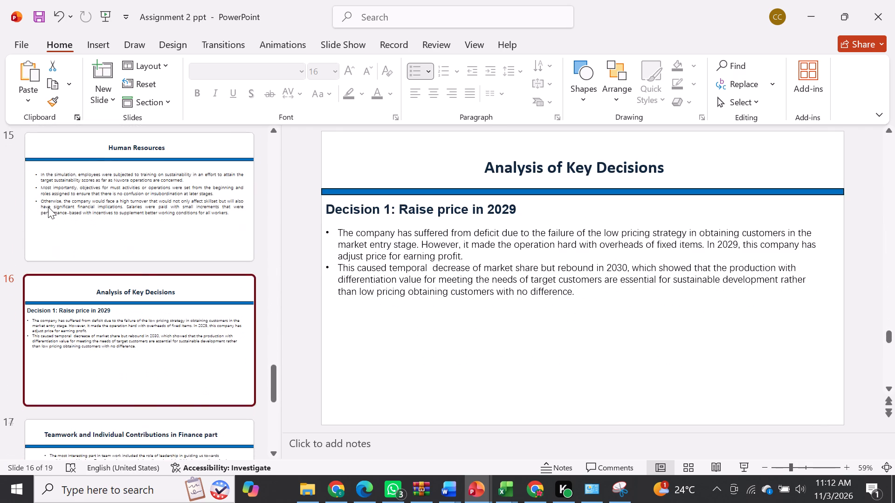
key(Down)
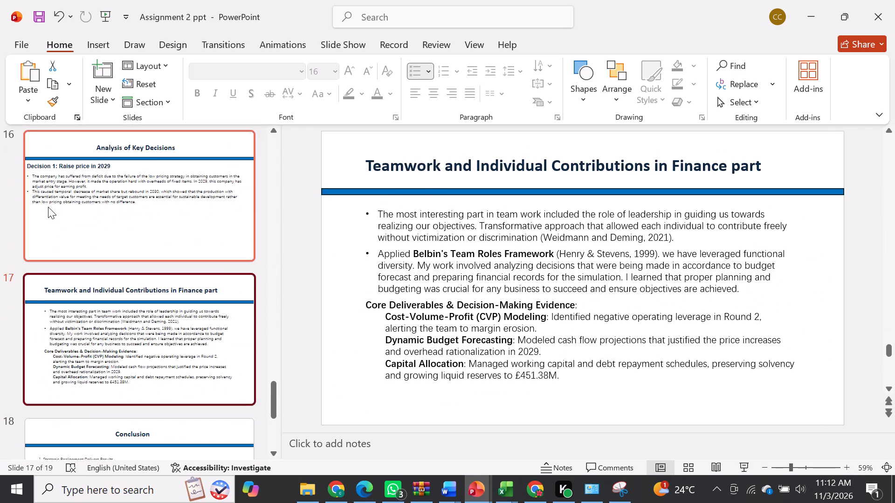
Go back through the slides from Analysis of Key Decisions to Marketing Decisions, examining the sales, financial performance, competitive and pricing strategy content.
key(Up)
key(Up)
key(Up)
key(Up)
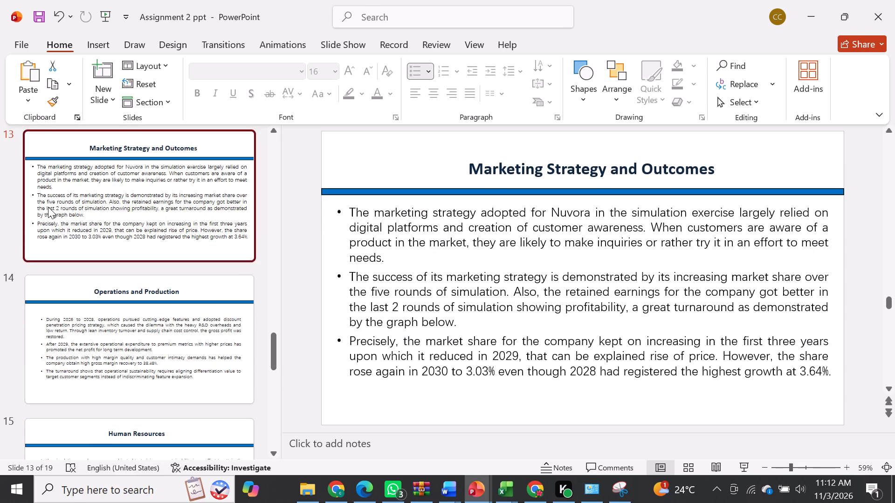
key(Up)
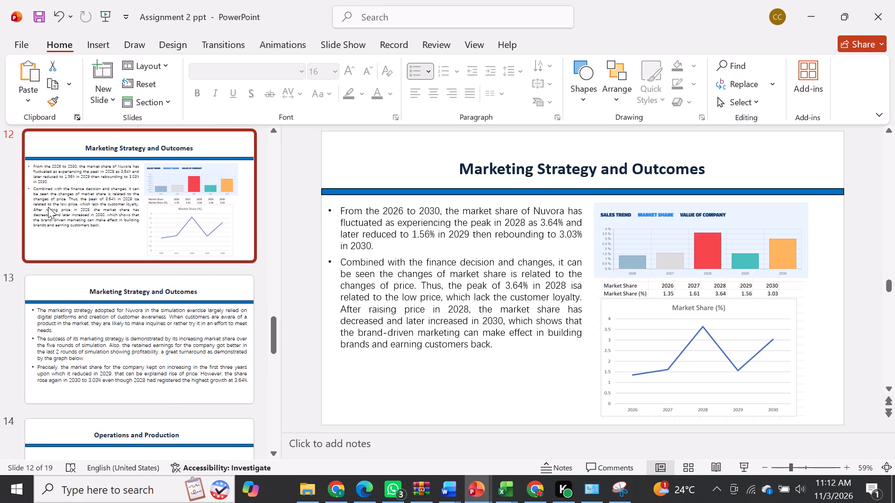
key(Up)
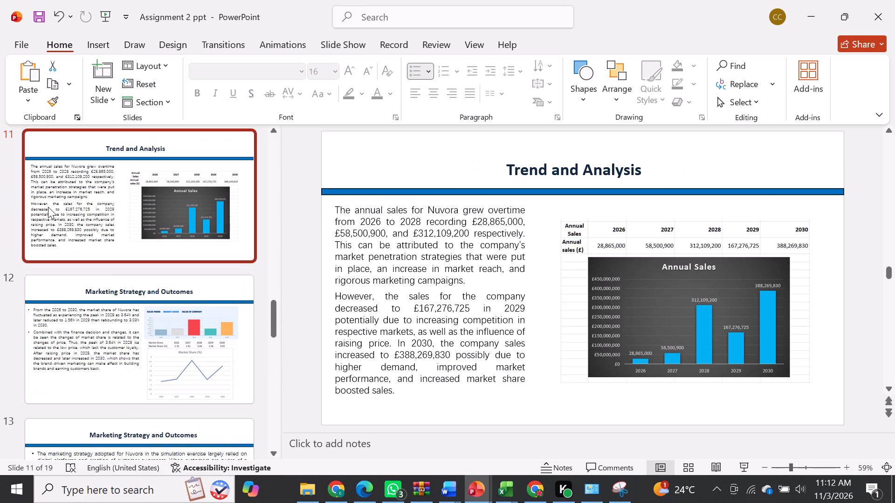
click(639, 293)
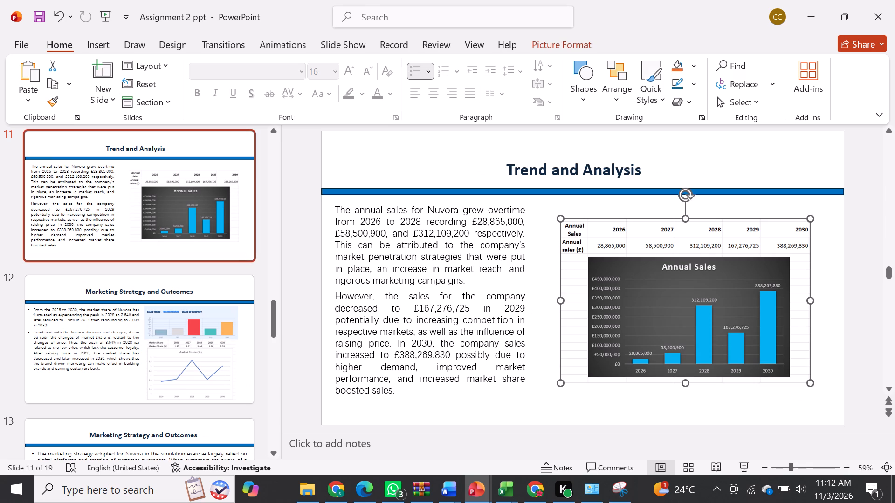
click(841, 230)
key(Up)
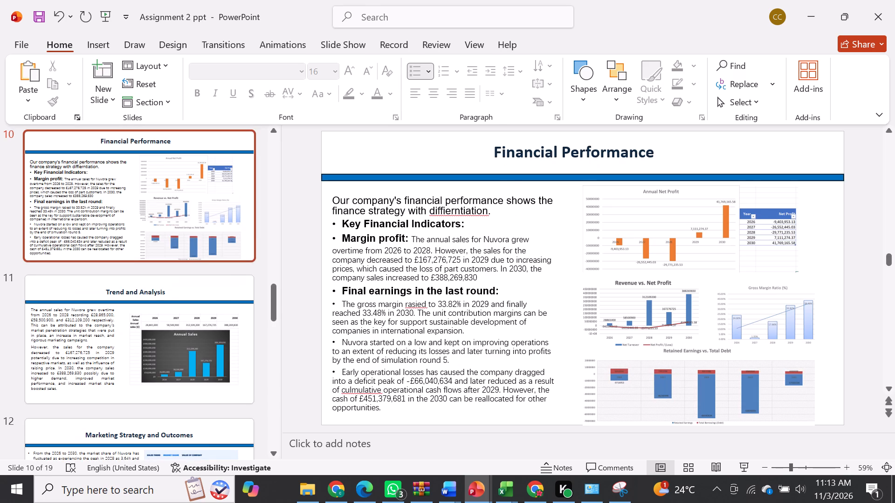
key(Up)
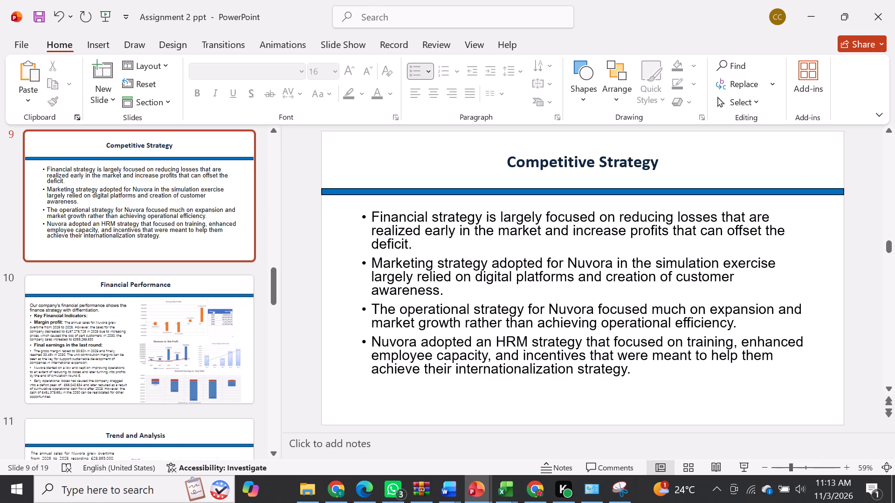
key(Up)
key(Down)
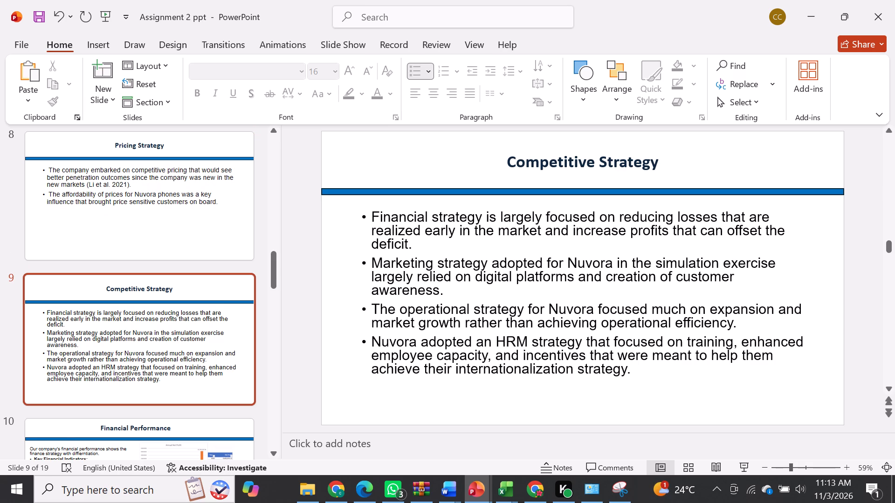
key(Up)
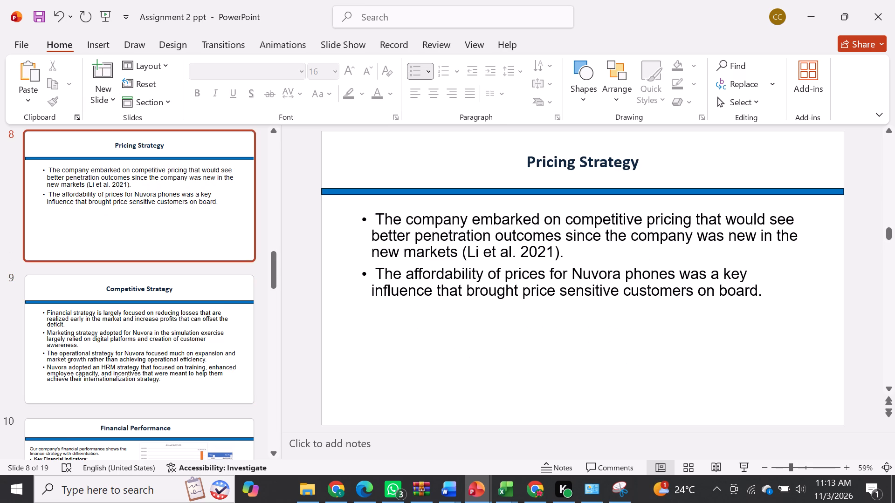
key(Up)
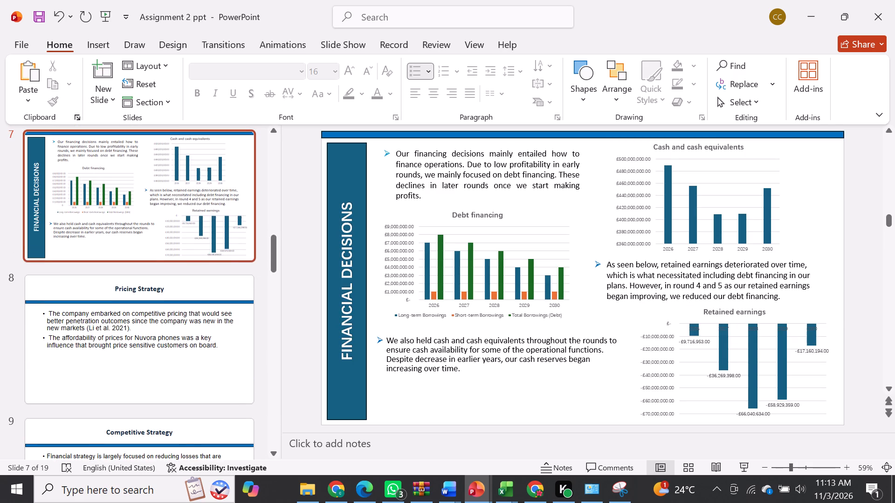
key(Up)
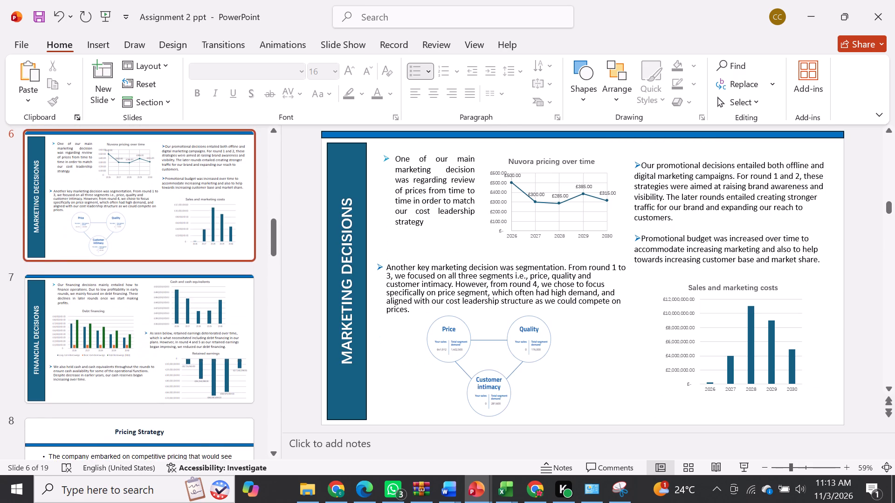
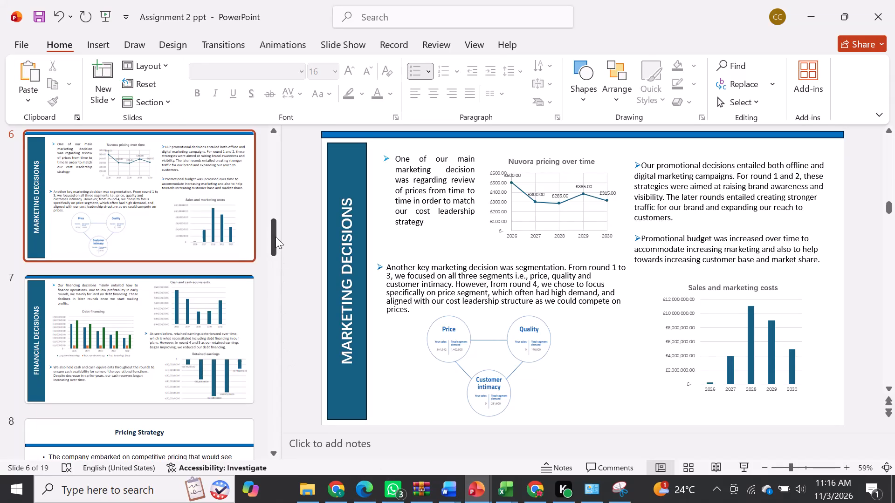
Review the deck's closing slides, from Marketing Strategy and Outcomes on slides 12 and 13 to the Reference and Conclusion slides.
drag(275, 237, 281, 301)
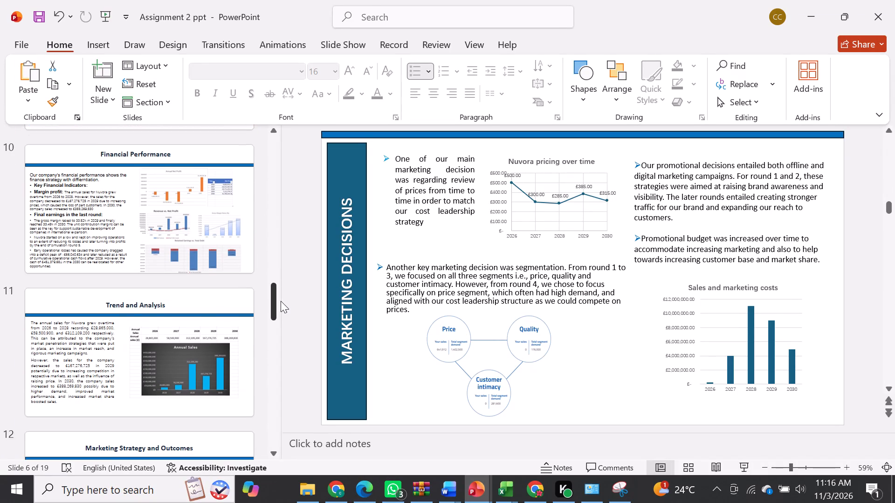
drag(281, 301, 283, 322)
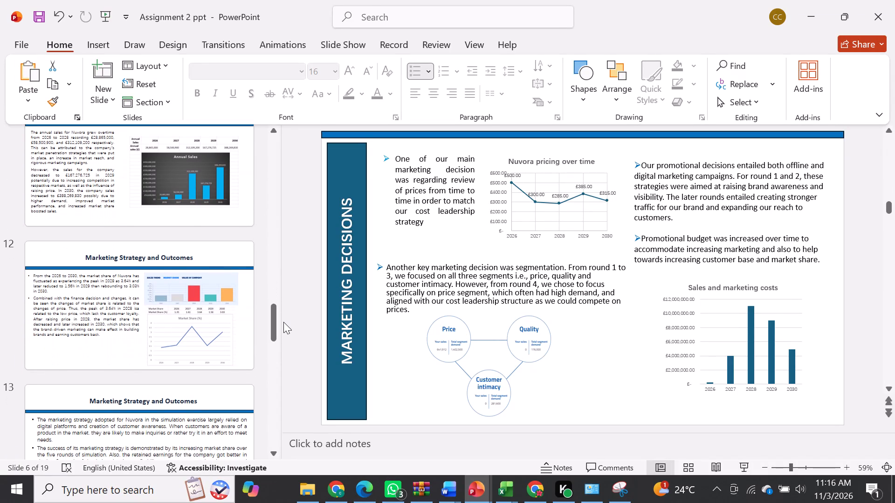
click(93, 306)
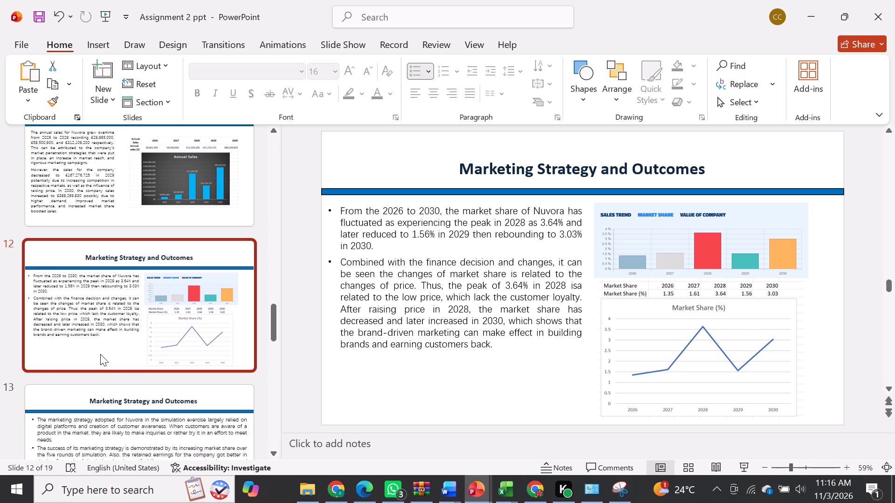
click(110, 405)
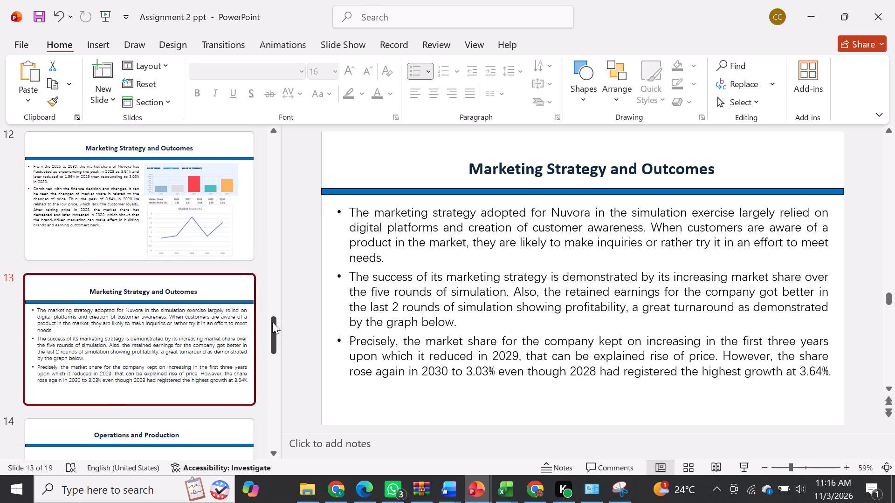
drag(272, 322, 272, 339)
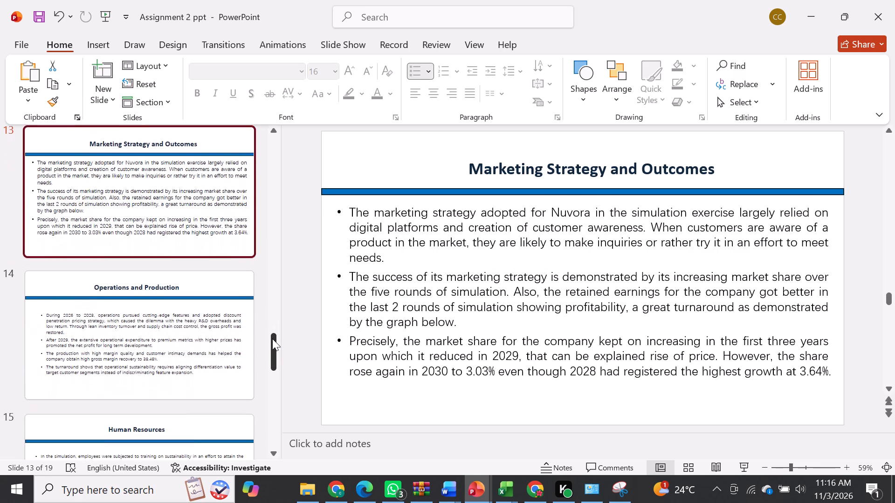
drag(272, 339, 275, 372)
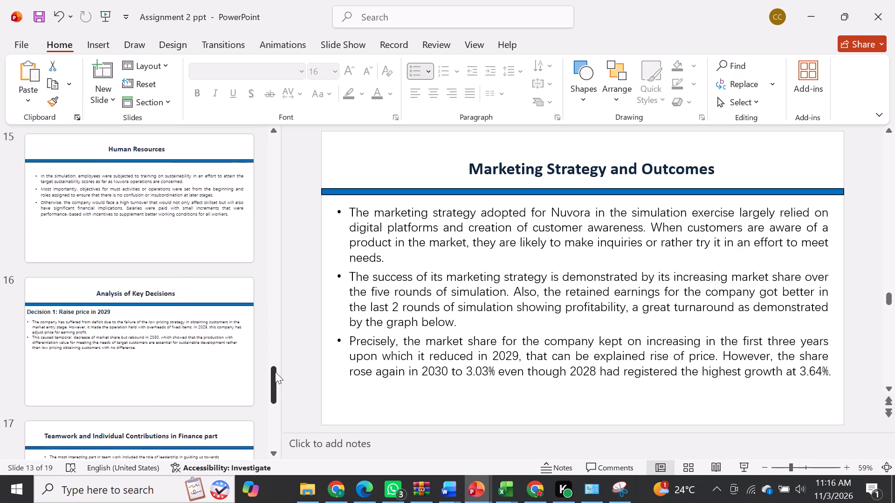
drag(275, 372, 275, 428)
click(158, 373)
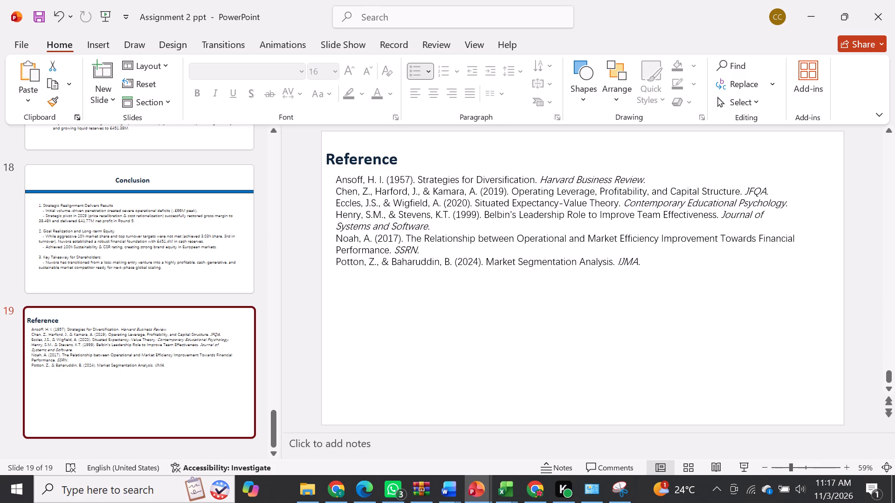
click(176, 259)
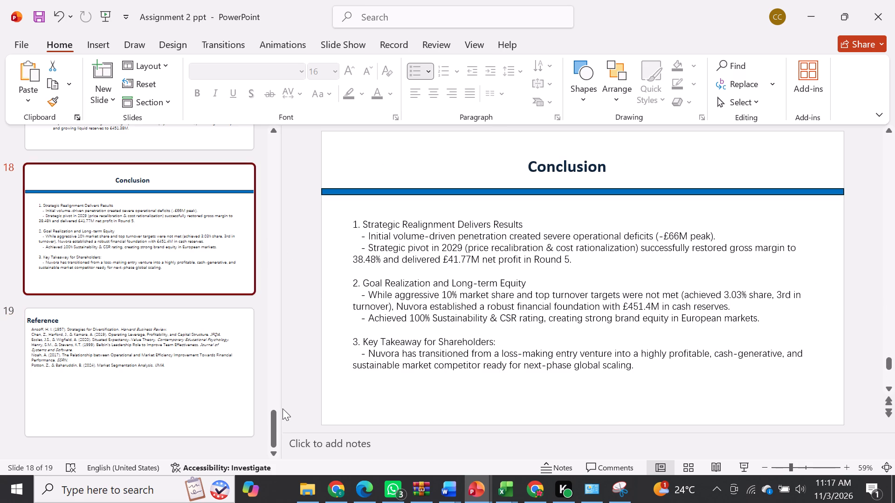
drag(272, 421, 271, 103)
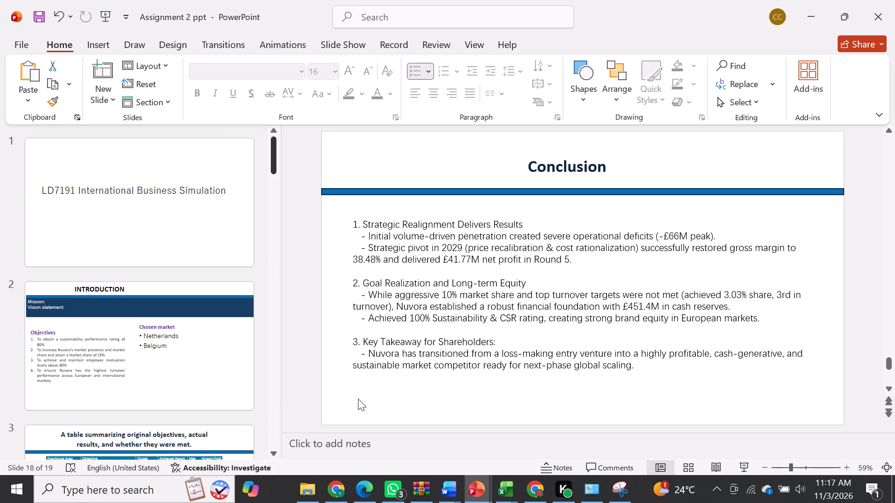
Switch to Edge and examine NUVORA.pdf from Financial Diagnosis and Strategic Response through Retained Net Profit to Financial Turnaround: Phase 4.
click(359, 481)
scroll(375, 266, down, 1)
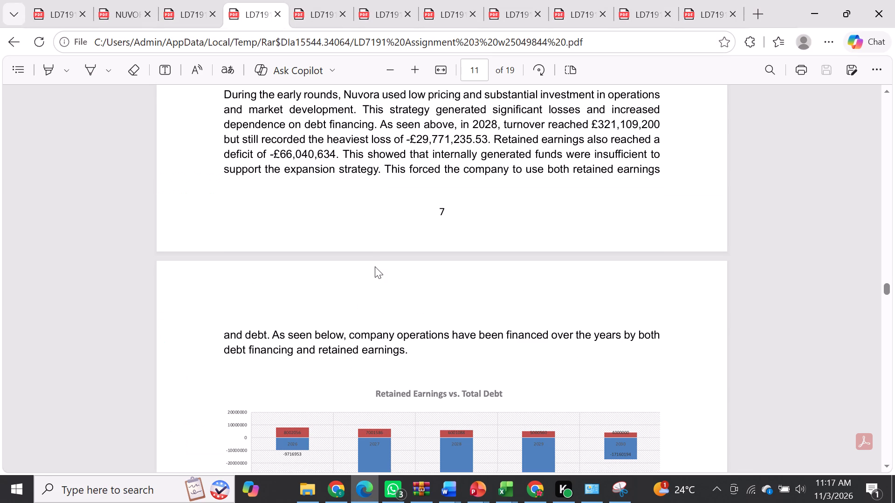
click(130, 13)
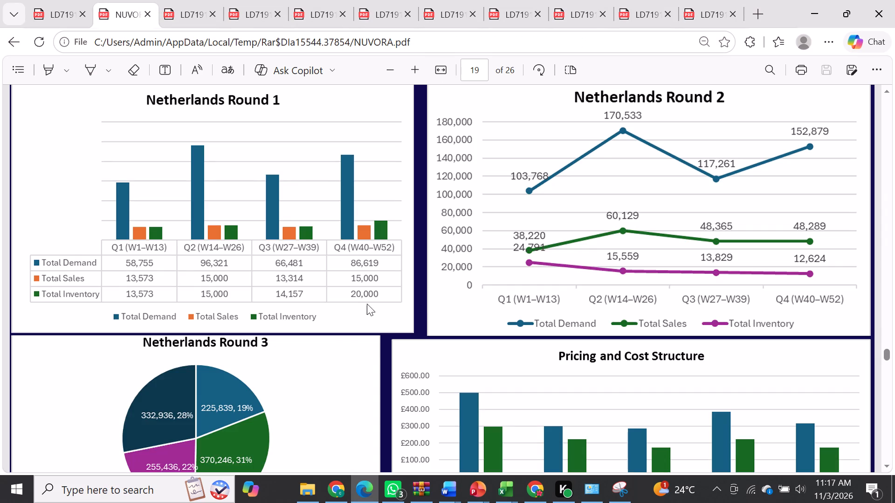
scroll(340, 282, up, 1)
scroll(340, 282, down, 1)
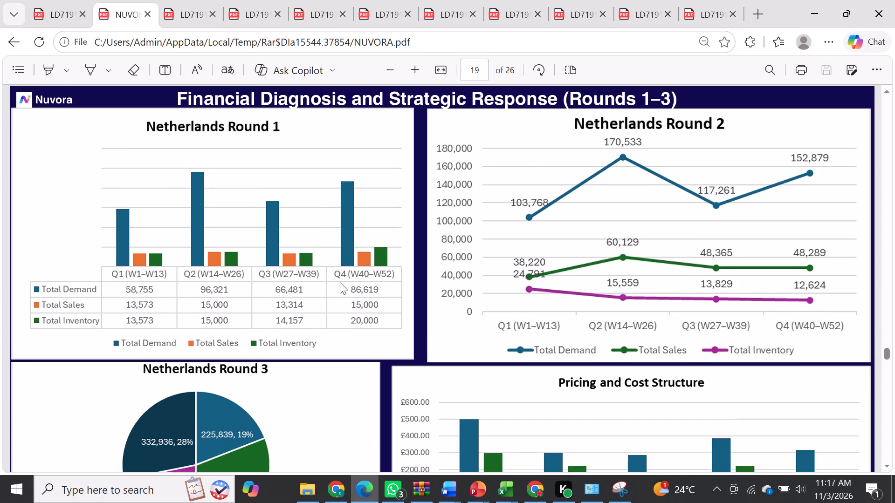
scroll(340, 282, down, 5)
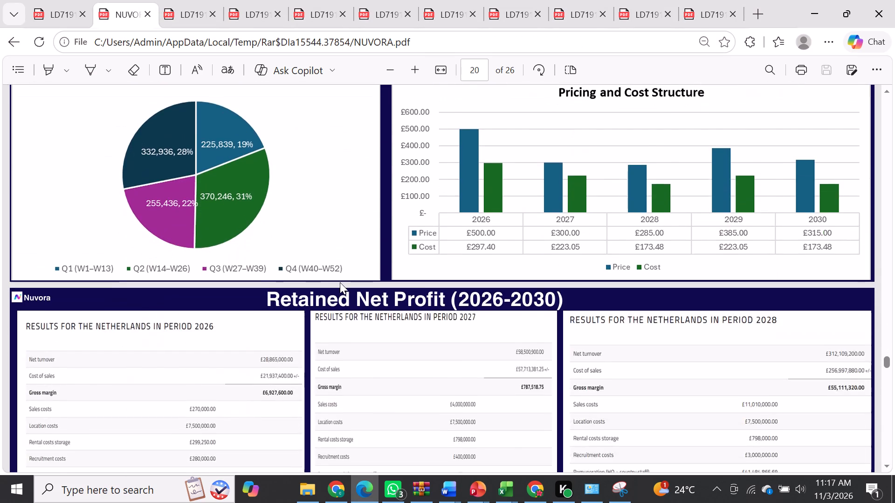
scroll(340, 282, down, 2)
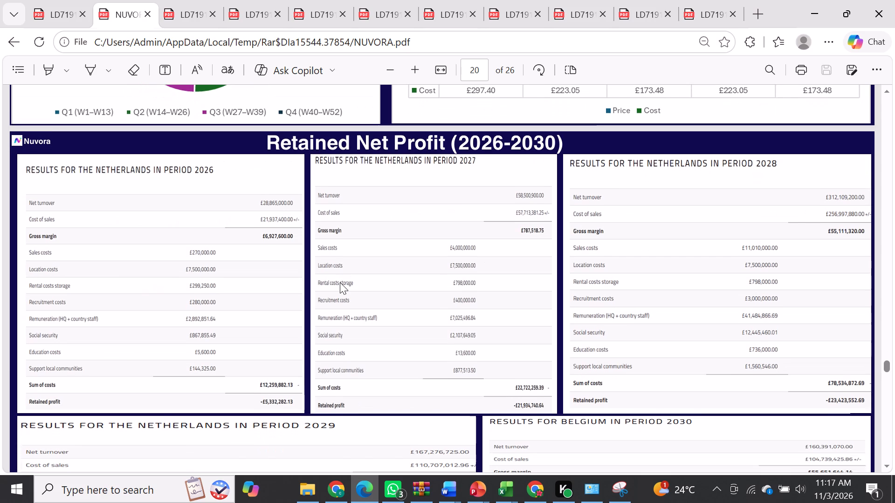
scroll(340, 282, down, 7)
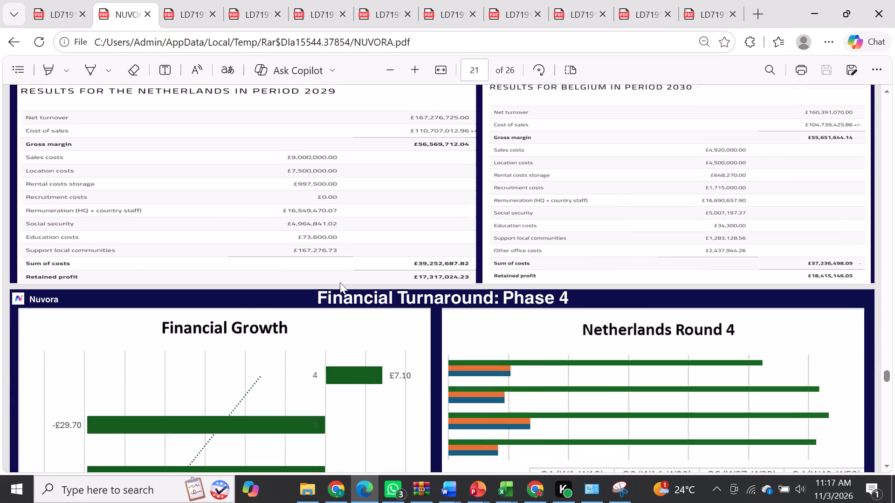
scroll(340, 282, down, 1)
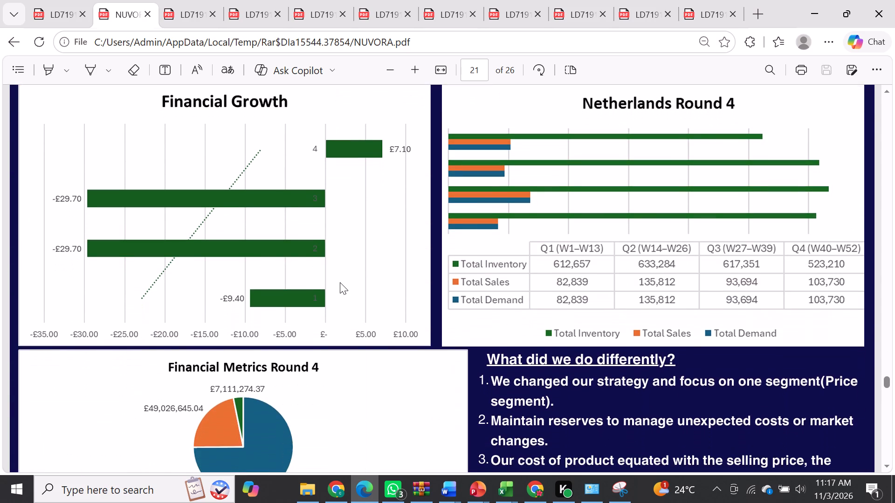
scroll(340, 282, up, 1)
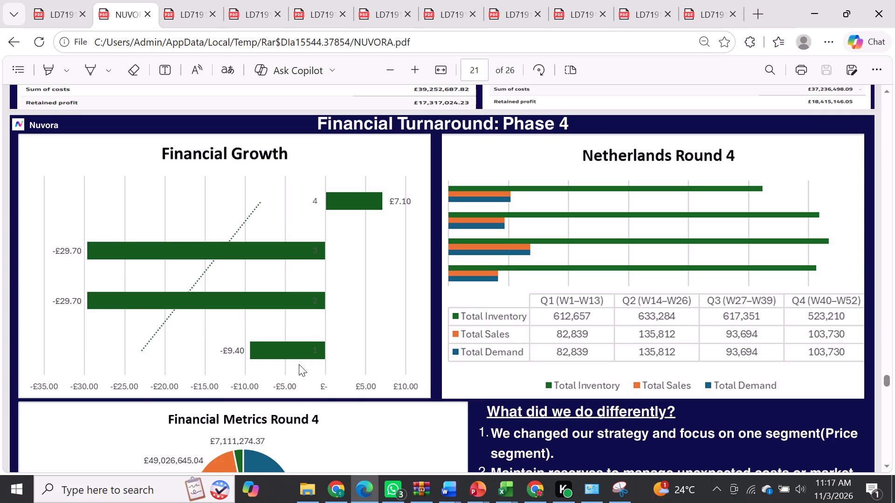
Switch to the finance workbook in Excel and examine the financial metrics for Rounds 1 to 5 on the AI_Export_Data sheet.
click(503, 498)
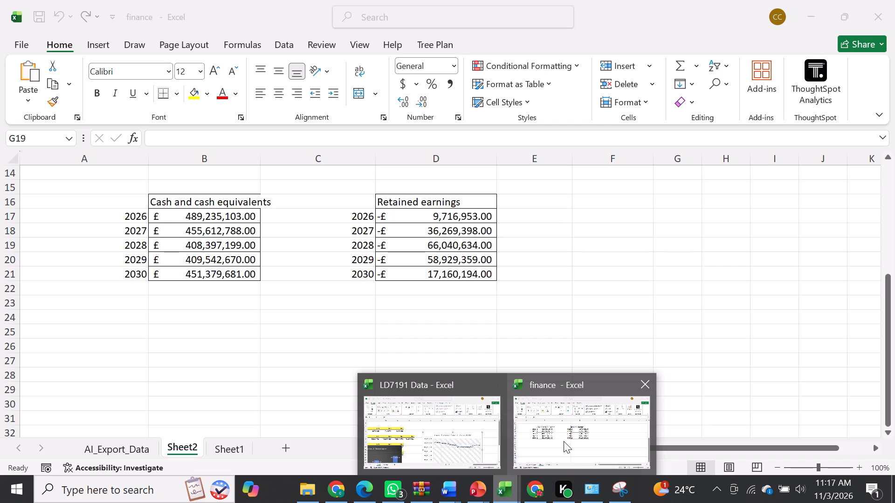
click(564, 441)
click(133, 443)
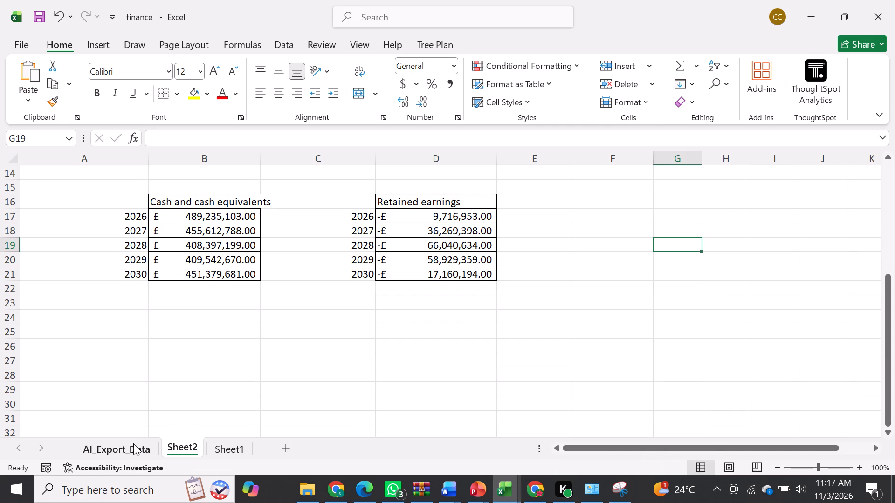
scroll(421, 296, right, 1)
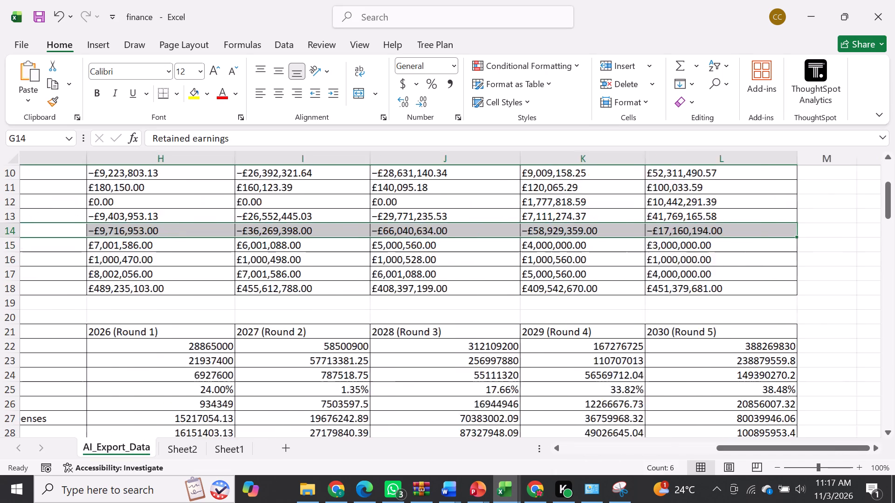
scroll(421, 296, right, 1)
scroll(421, 296, down, 2)
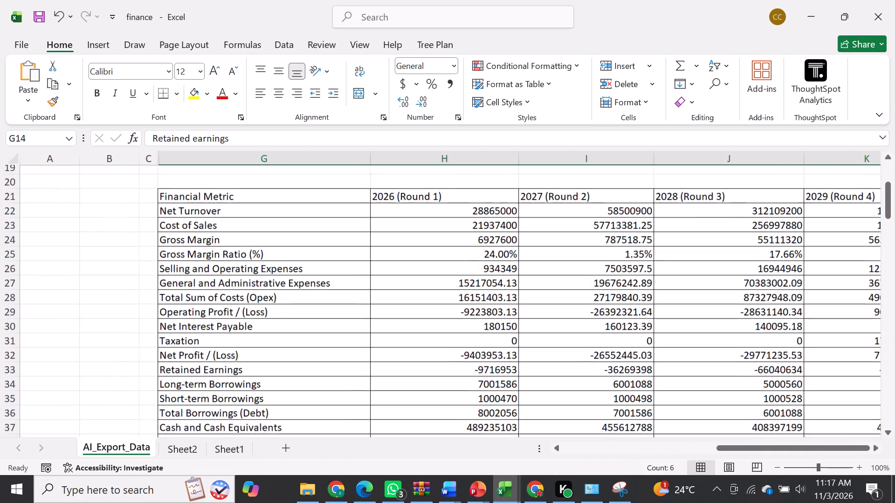
scroll(421, 296, down, 1)
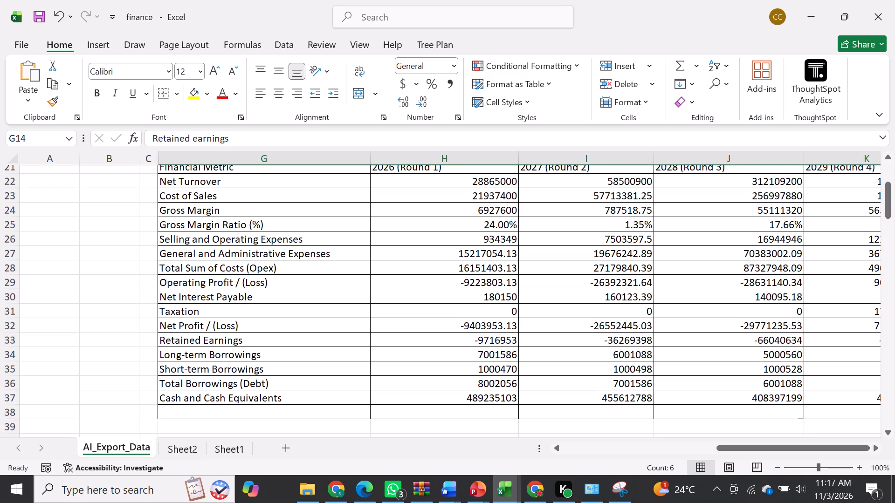
scroll(421, 296, down, 1)
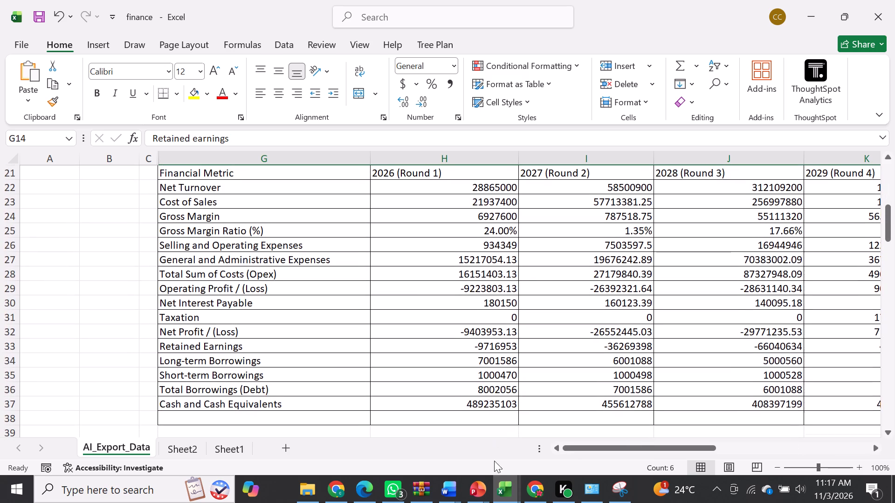
Switch to the LD7191 Data workbook and examine Sheet1's annual profit, overall reserve, sales and turnover tables and charts.
click(426, 405)
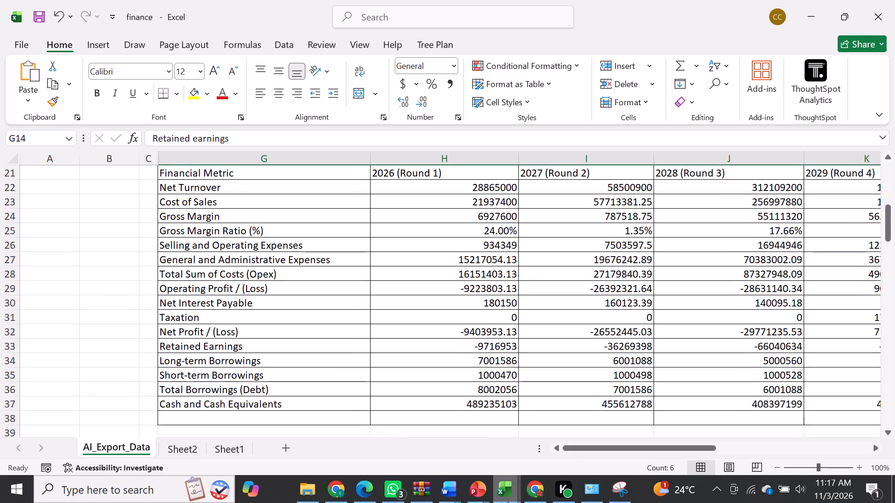
scroll(330, 336, left, 1)
scroll(330, 336, down, 1)
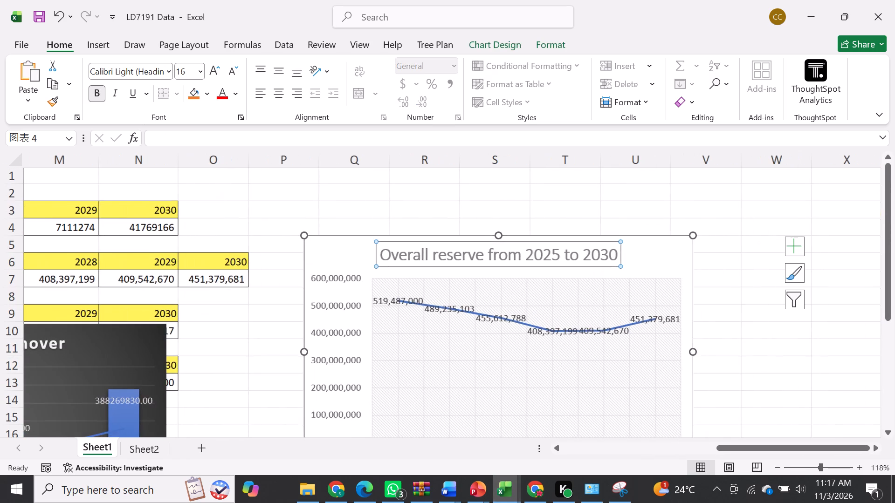
scroll(330, 336, down, 4)
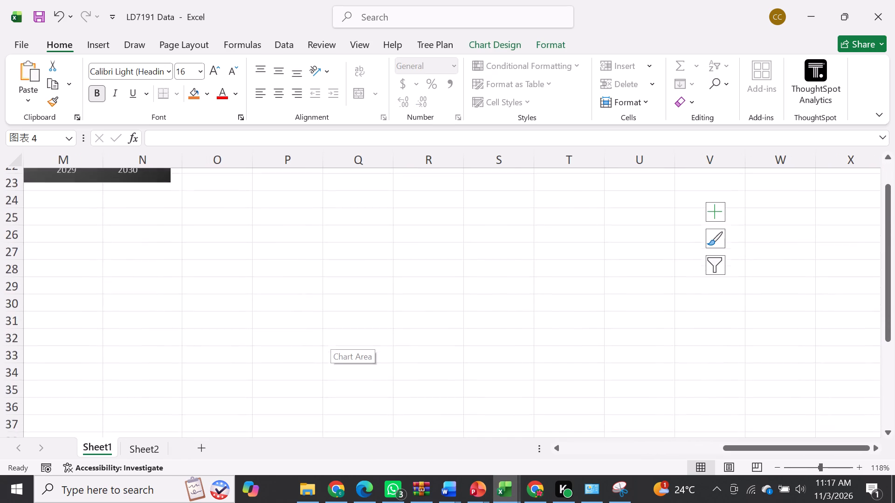
scroll(330, 336, down, 1)
scroll(330, 336, up, 4)
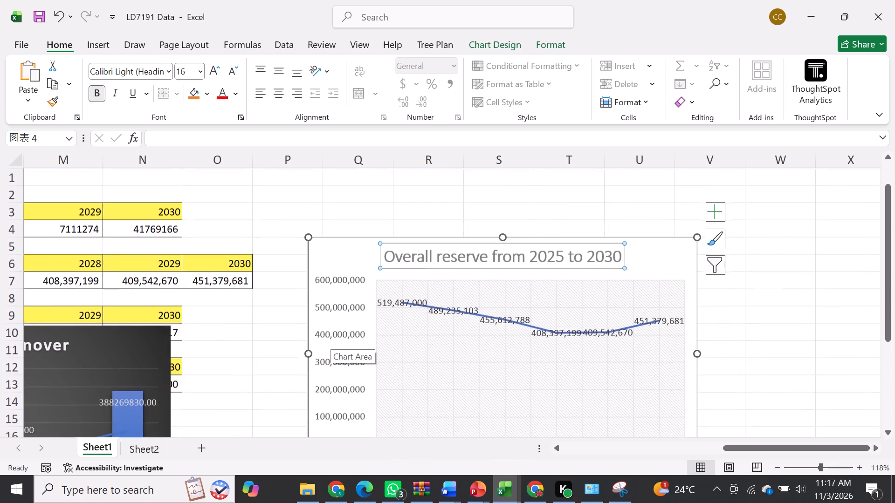
scroll(330, 336, right, 3)
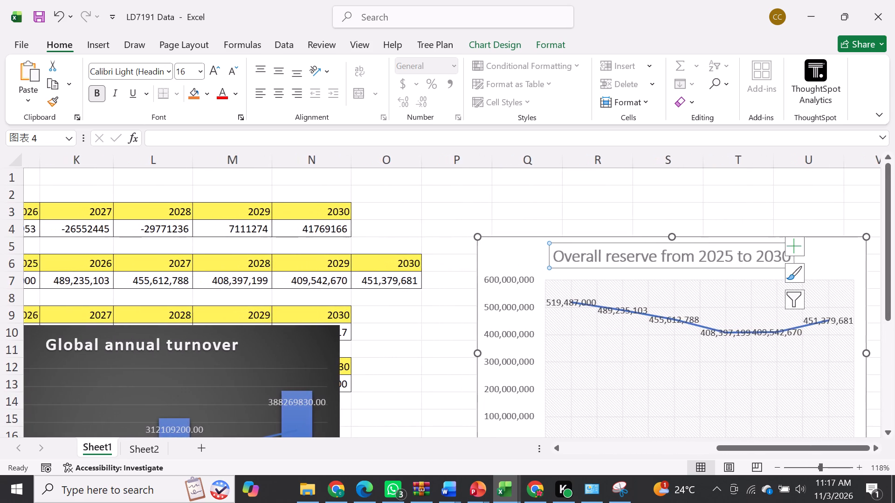
scroll(330, 336, right, 2)
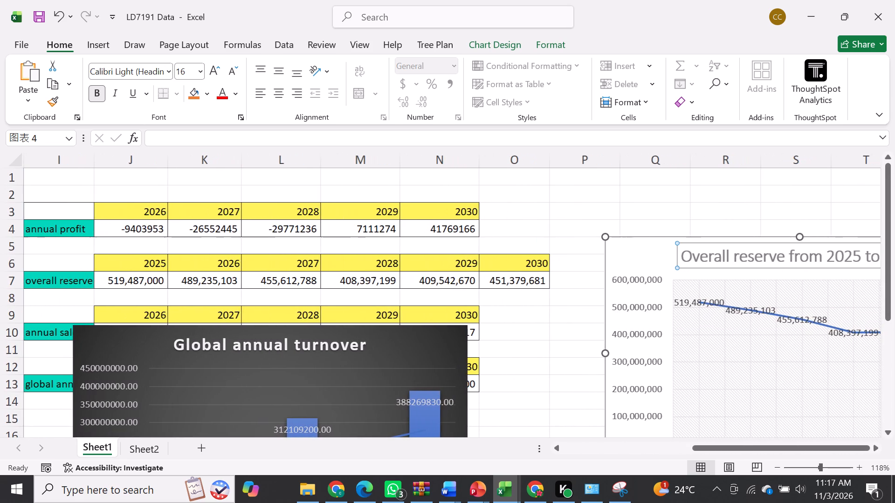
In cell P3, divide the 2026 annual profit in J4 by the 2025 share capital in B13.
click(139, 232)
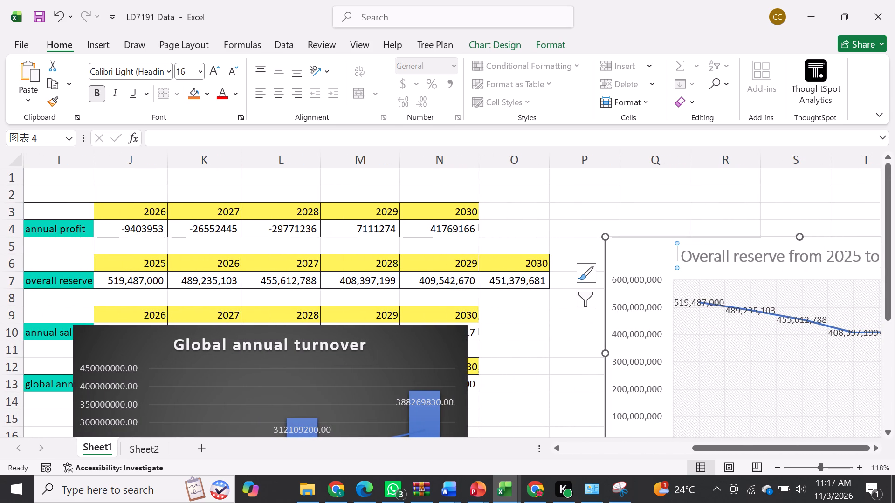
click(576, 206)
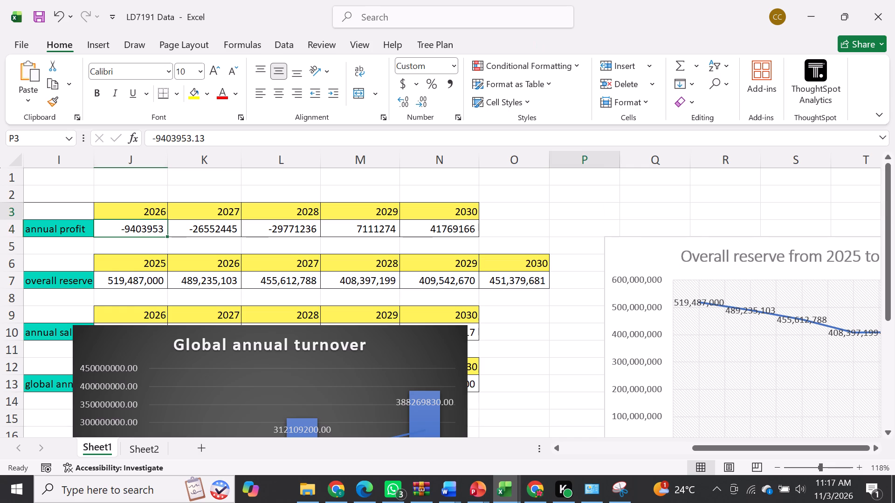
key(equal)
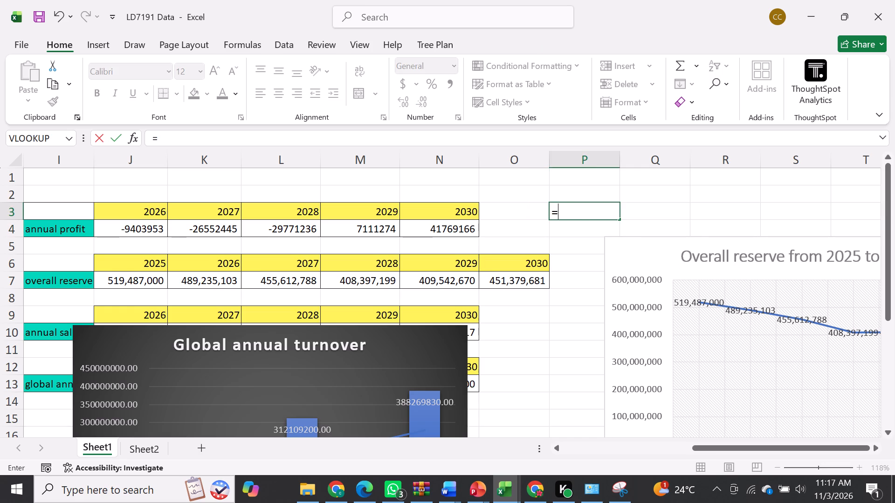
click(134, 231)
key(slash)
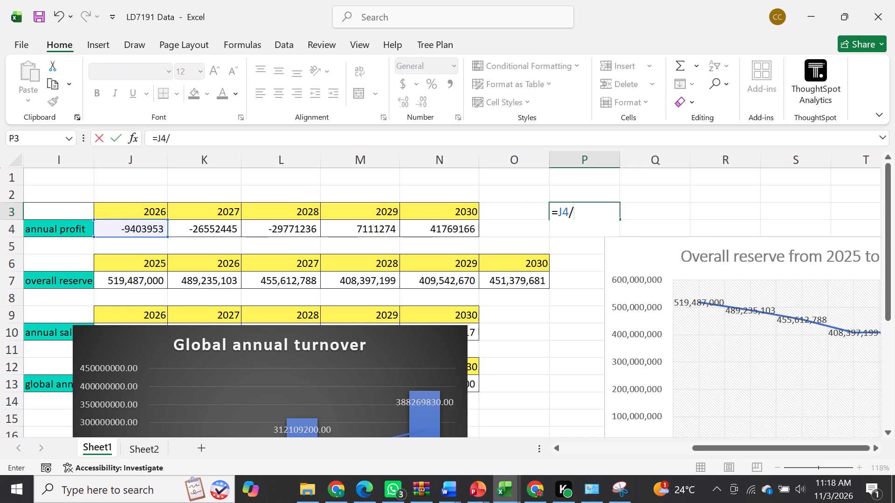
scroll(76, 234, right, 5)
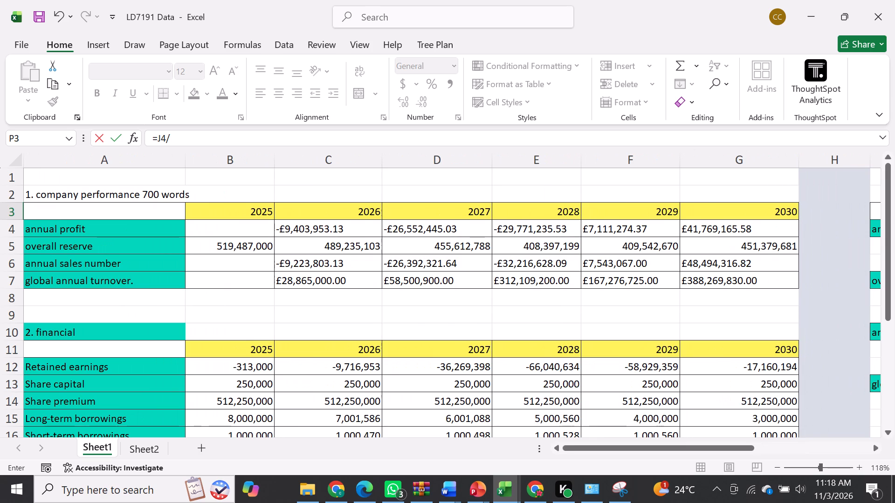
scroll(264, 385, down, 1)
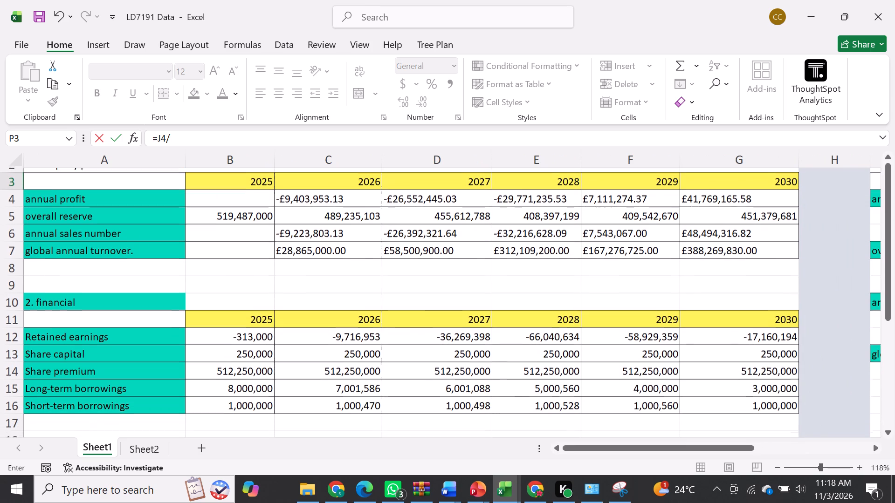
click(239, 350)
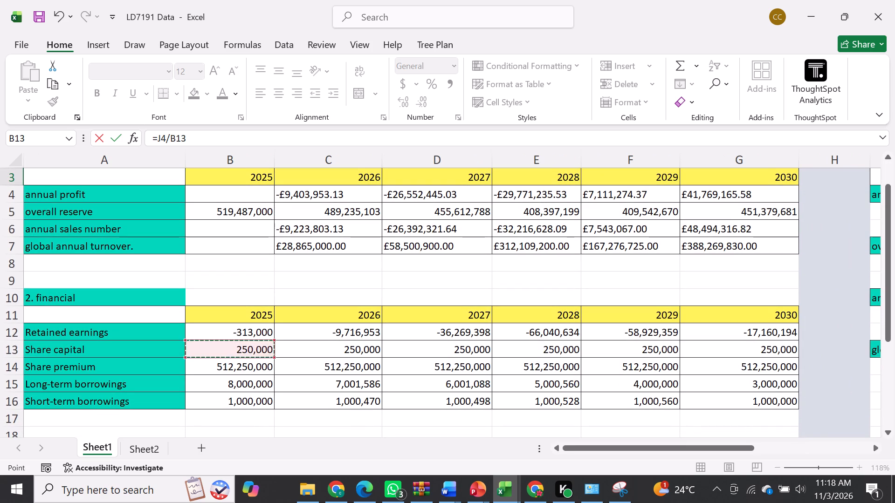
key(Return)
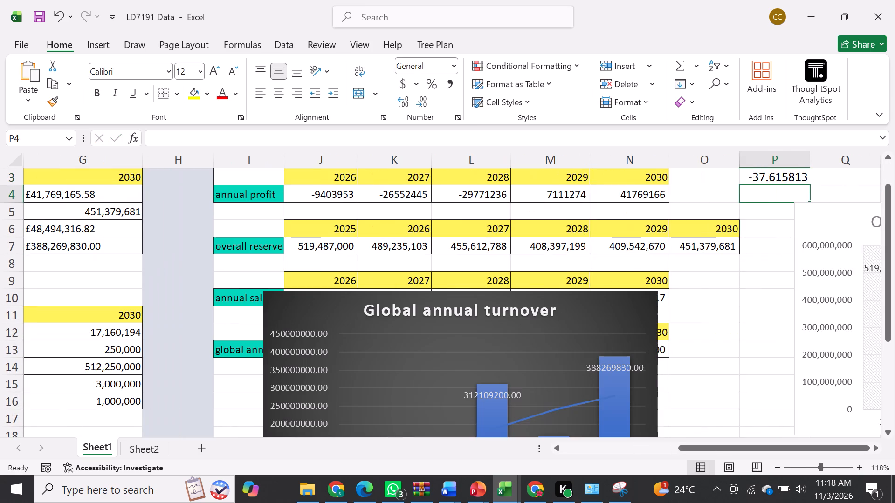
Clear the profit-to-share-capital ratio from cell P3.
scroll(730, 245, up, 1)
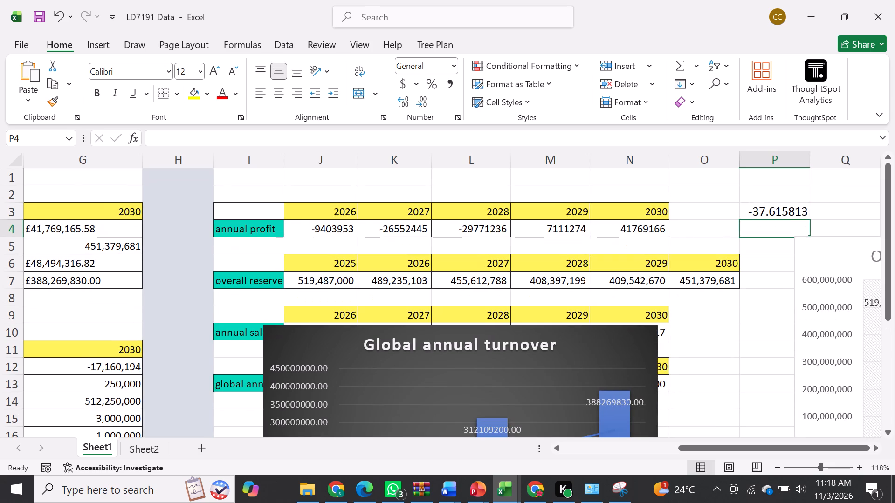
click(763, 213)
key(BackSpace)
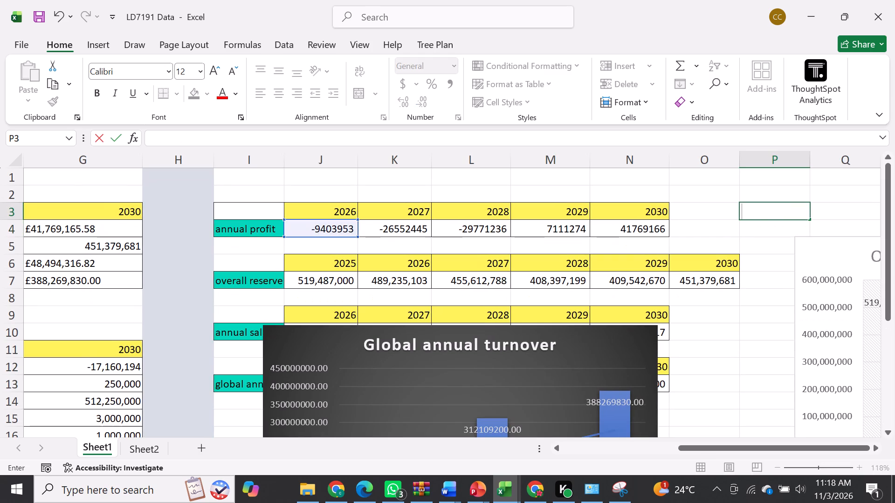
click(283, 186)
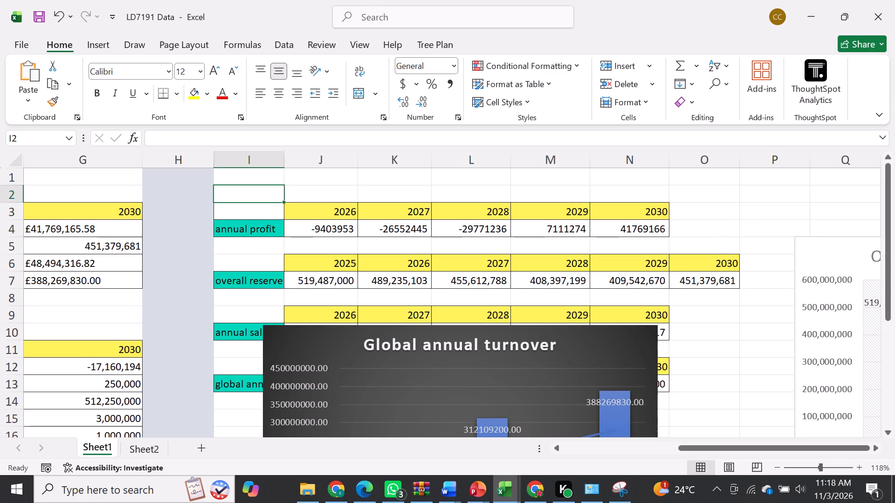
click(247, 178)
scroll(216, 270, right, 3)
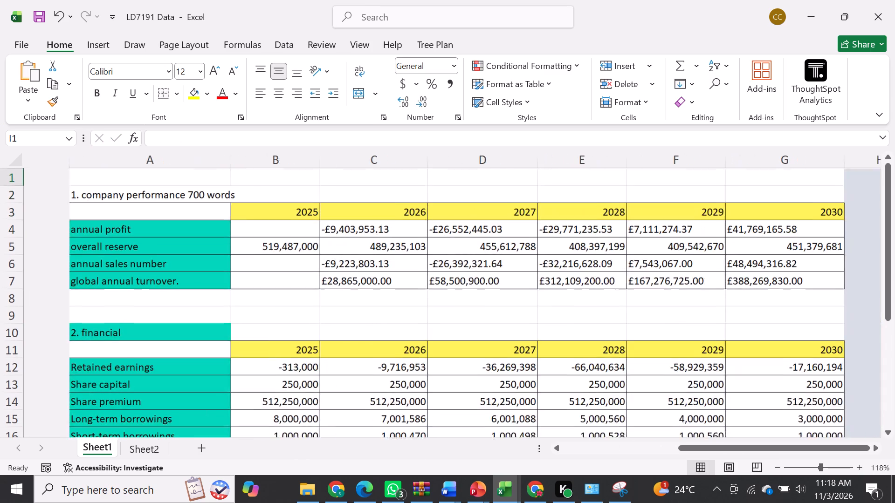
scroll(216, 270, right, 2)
Switch to ChatGPT in Chrome and examine the financial analysis from retained earnings through to the two-slide recommendation.
click(337, 491)
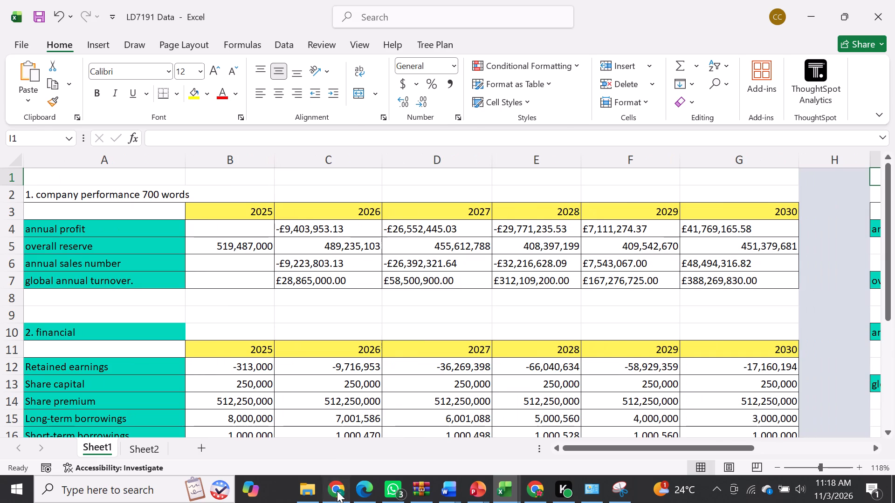
click(353, 440)
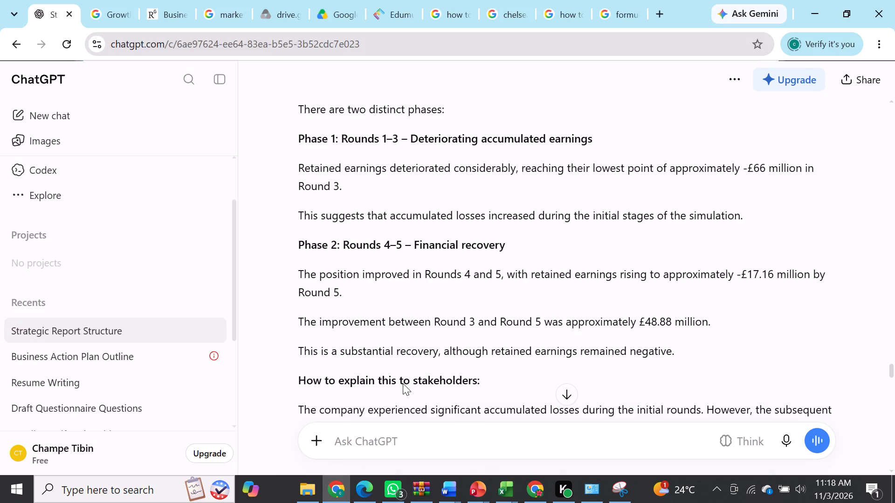
scroll(371, 340, down, 4)
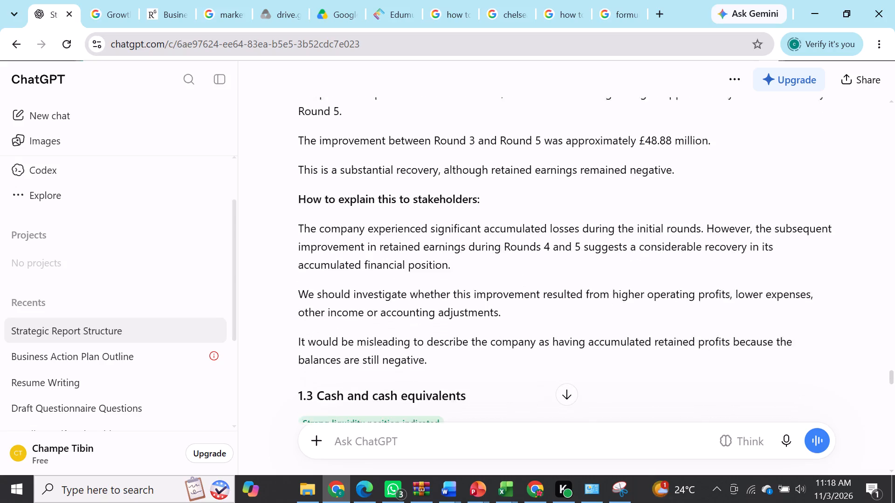
scroll(371, 340, down, 8)
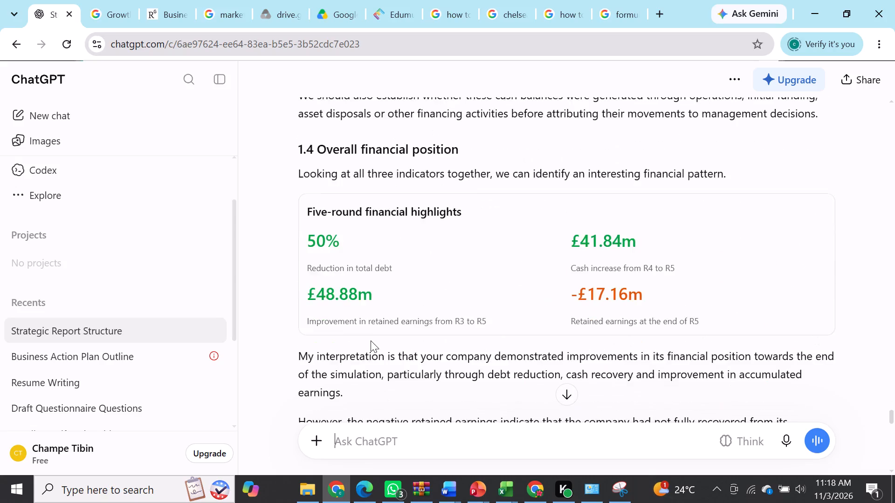
scroll(371, 340, down, 8)
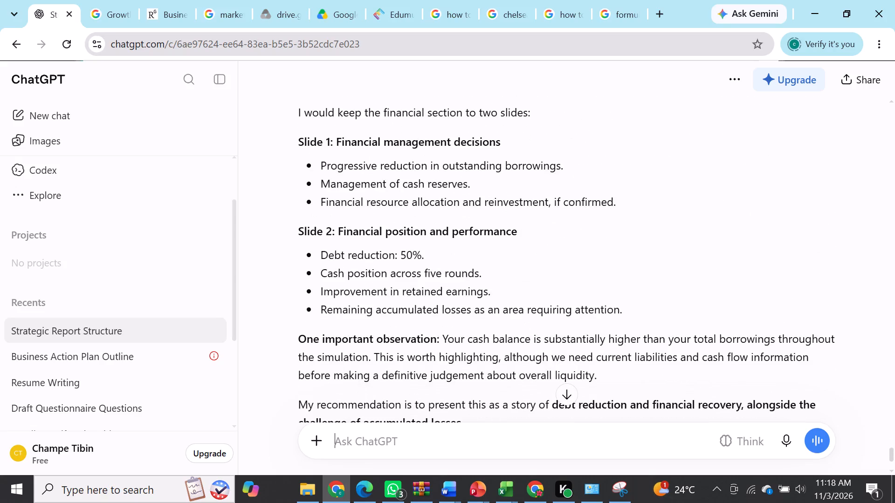
Switch to the Assignment B presentation document in Word and delete the Price, Quality and Customer intimacy diagram below ANY ADDITIONS?.
click(448, 483)
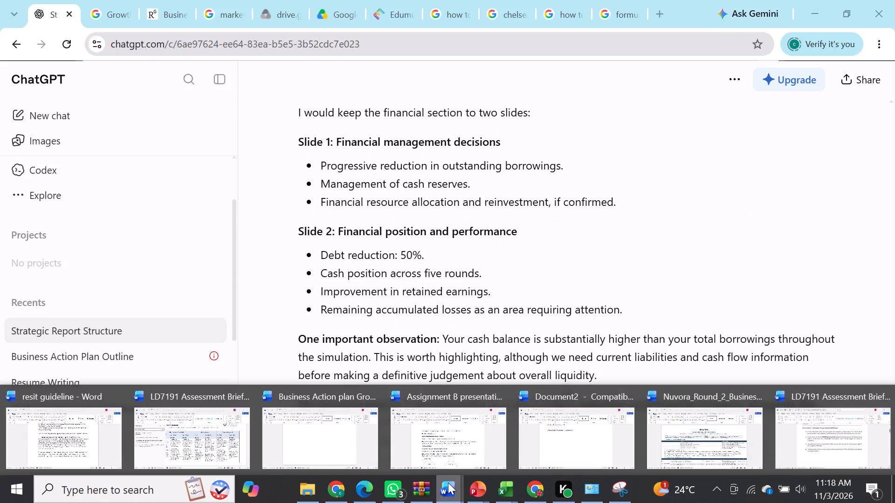
click(486, 434)
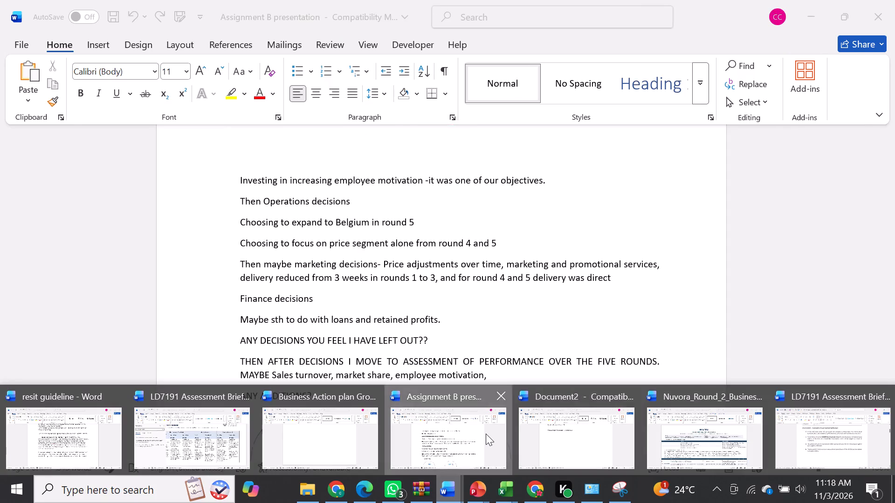
scroll(461, 337, down, 6)
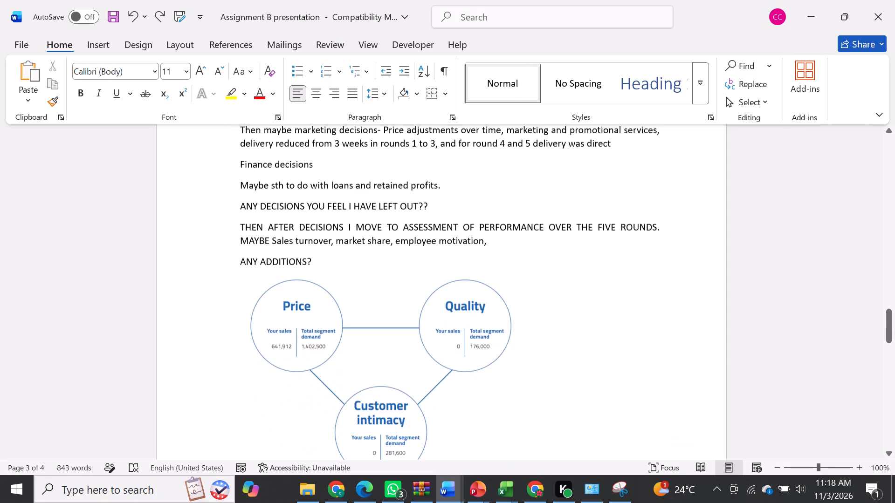
click(323, 302)
key(BackSpace)
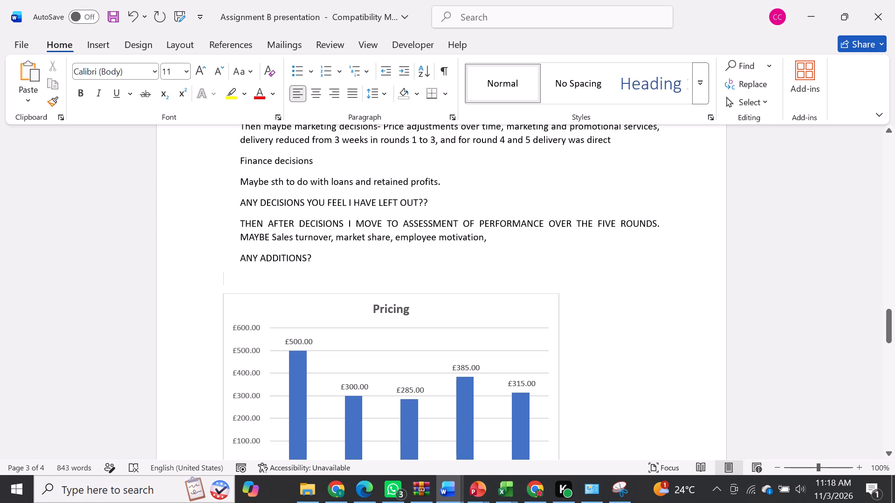
scroll(461, 241, down, 10)
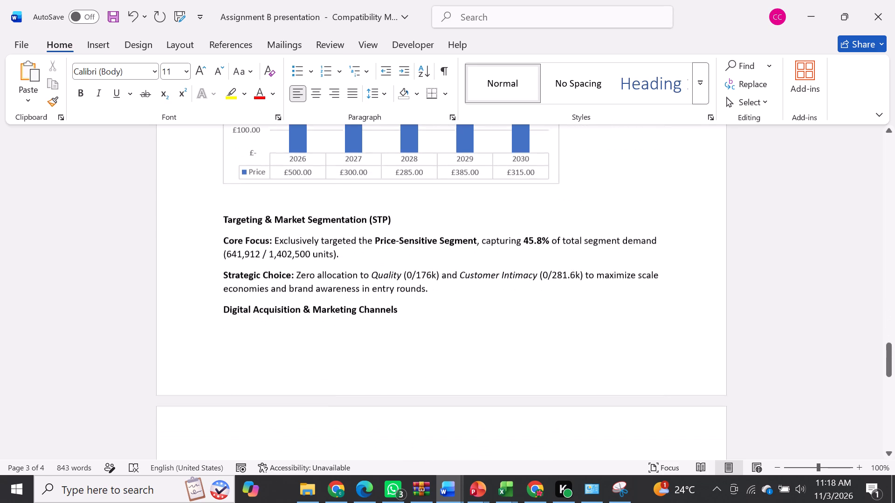
Switch to the finance workbook in Excel and examine both financial metric tables on the AI_Export_Data sheet.
click(501, 488)
click(530, 465)
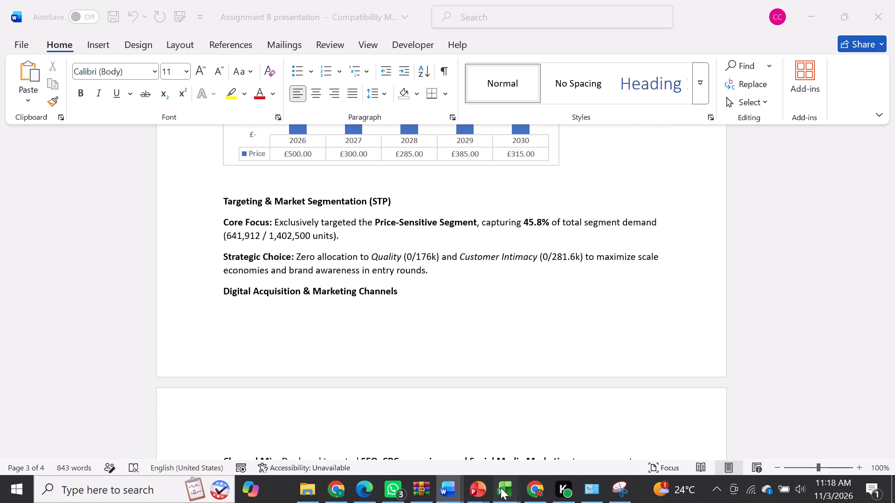
scroll(207, 328, right, 2)
scroll(207, 328, up, 1)
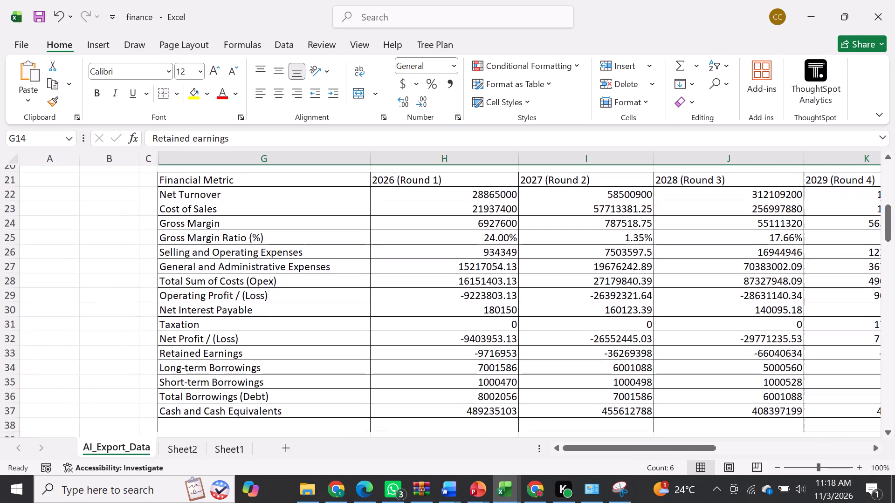
scroll(207, 328, up, 2)
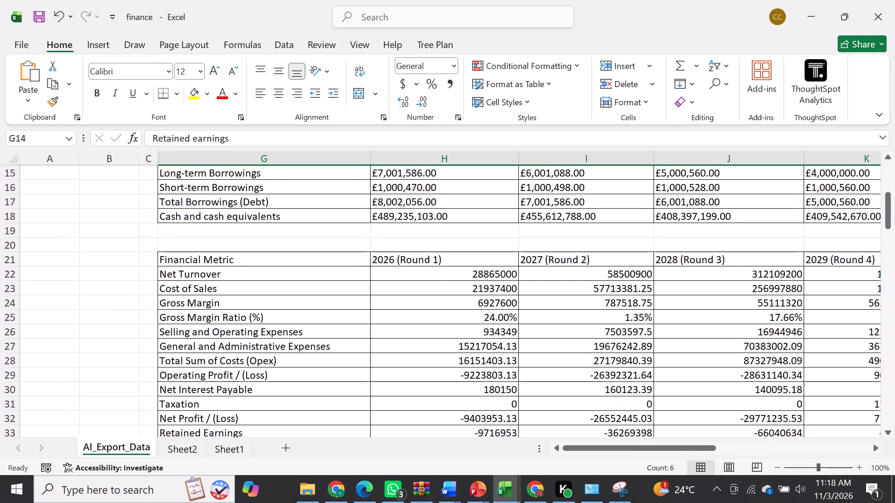
scroll(273, 278, up, 3)
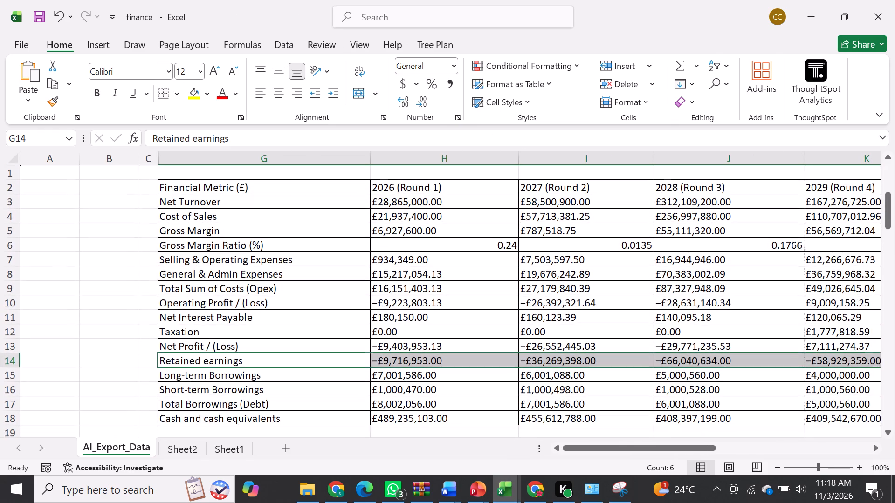
scroll(273, 278, up, 1)
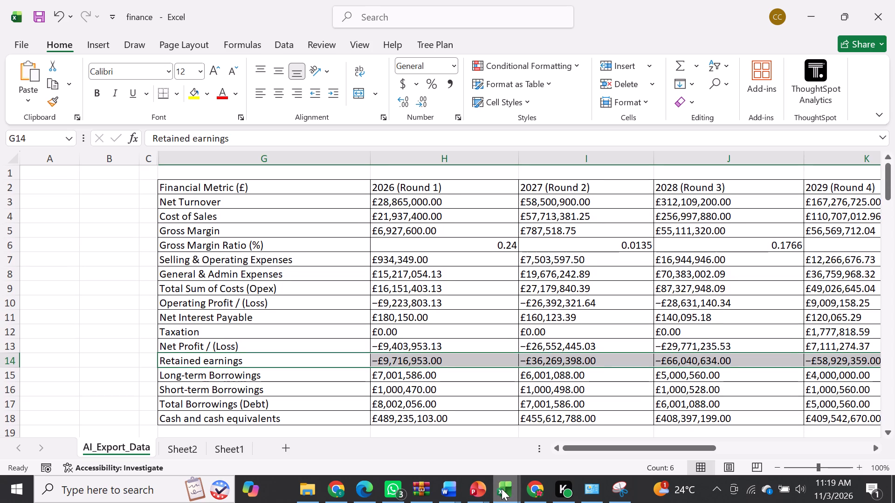
Switch to the LD7191 Data workbook and examine Sheet1's company performance, financial and marketing cost tables and the global annual turnover chart.
click(454, 441)
scroll(493, 323, right, 1)
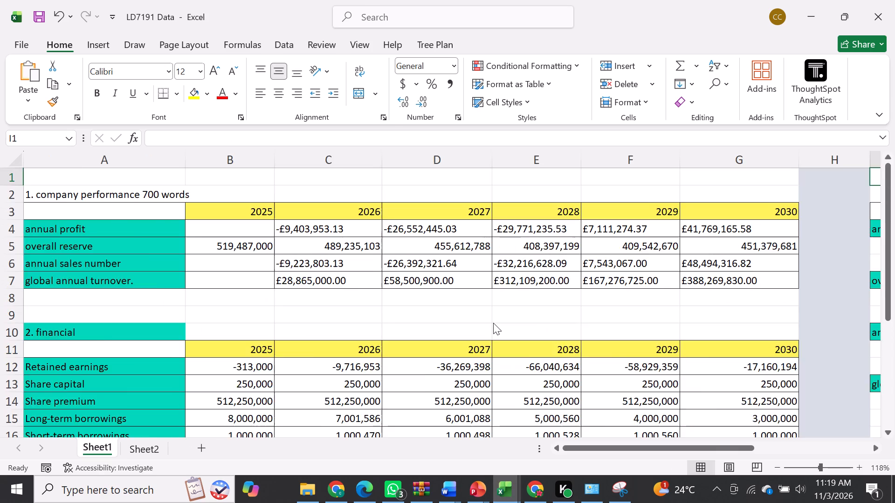
scroll(493, 323, left, 2)
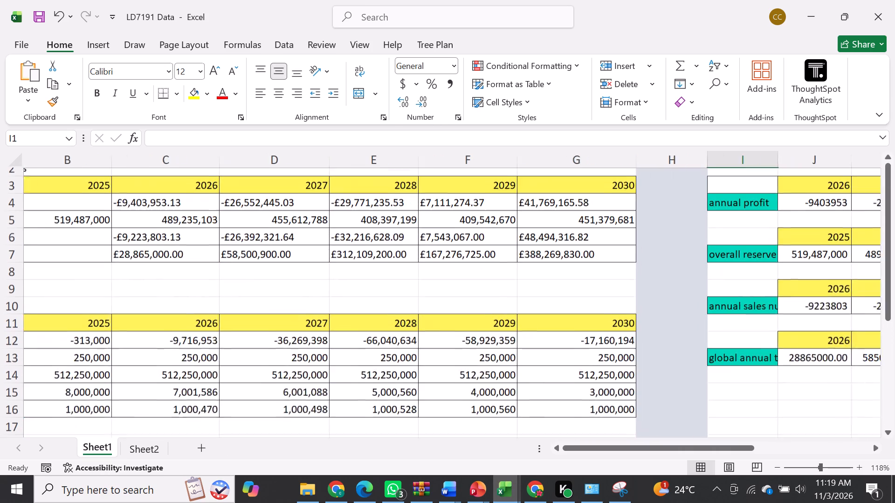
scroll(493, 323, left, 2)
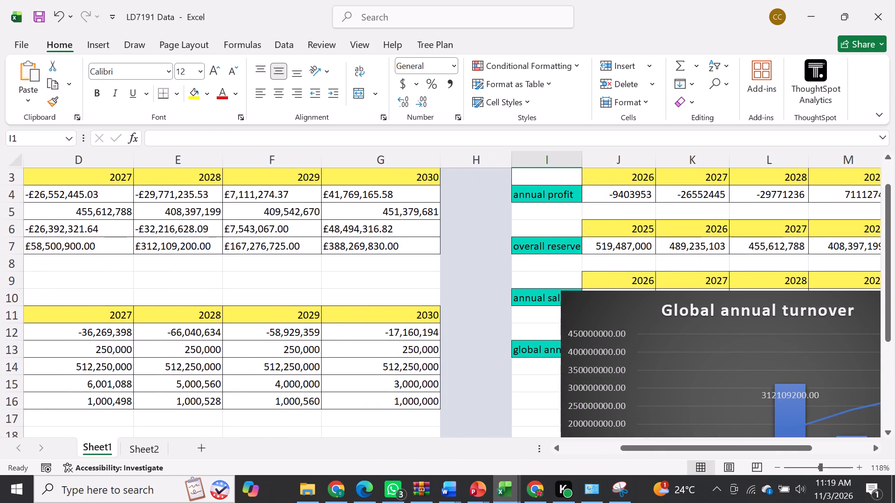
scroll(563, 223, down, 1)
scroll(587, 243, left, 1)
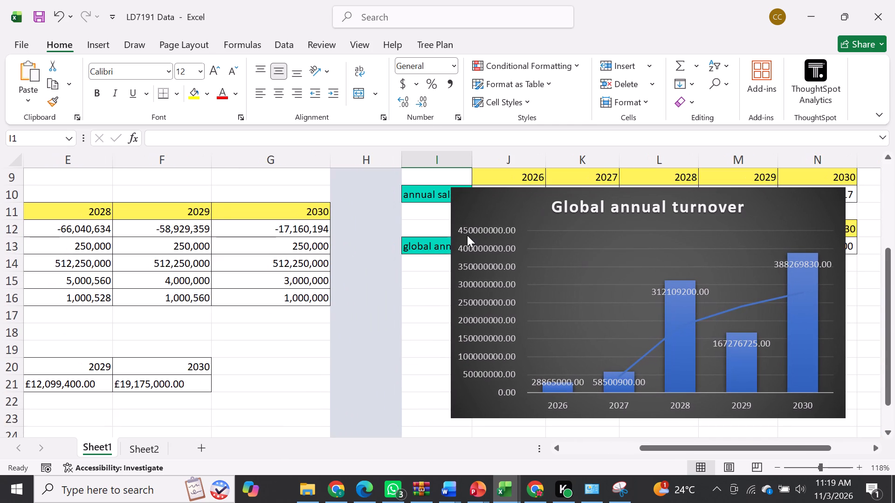
scroll(298, 316, right, 5)
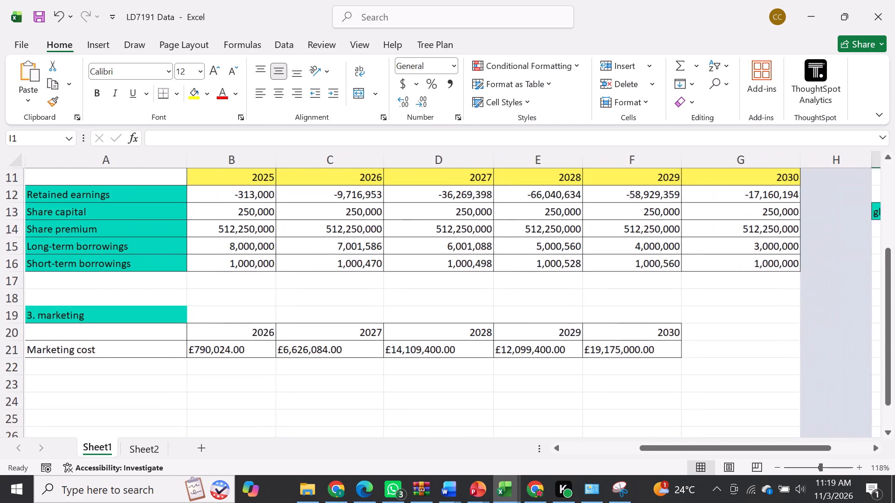
scroll(298, 316, right, 1)
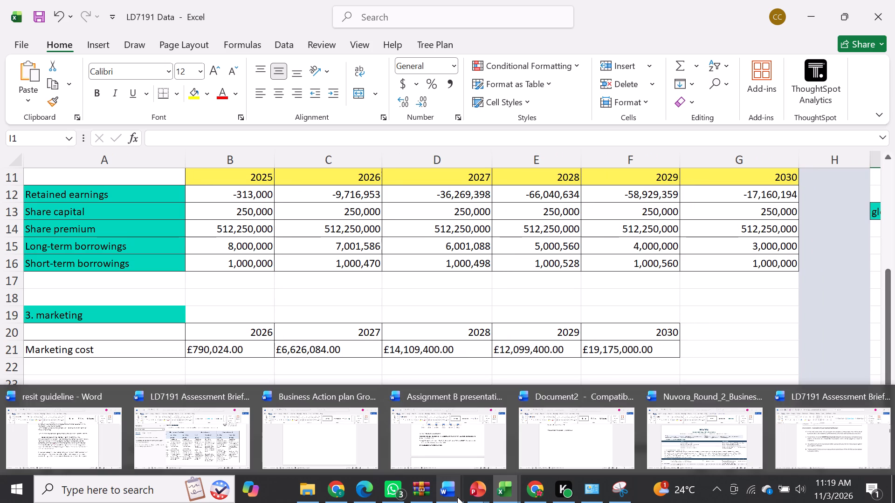
Switch to the Assignment 2 ppt deck in PowerPoint and review slides 1 to 6, from the title through to the marketing decisions.
click(469, 494)
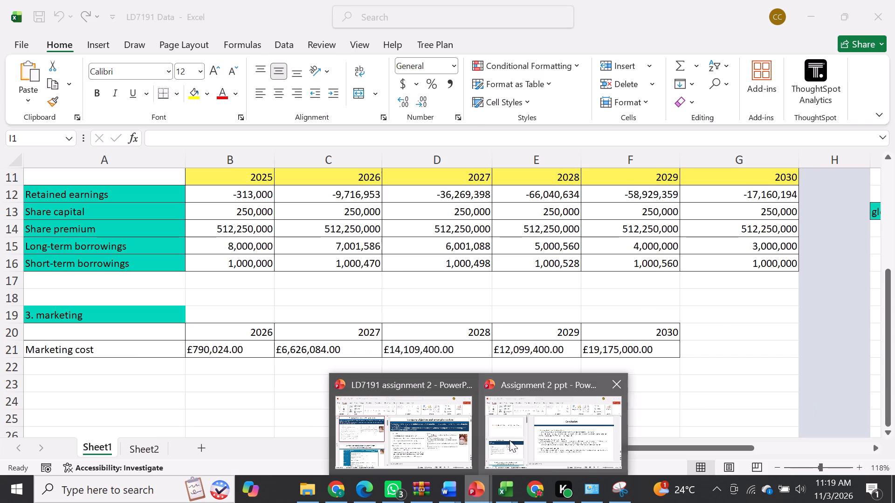
click(529, 428)
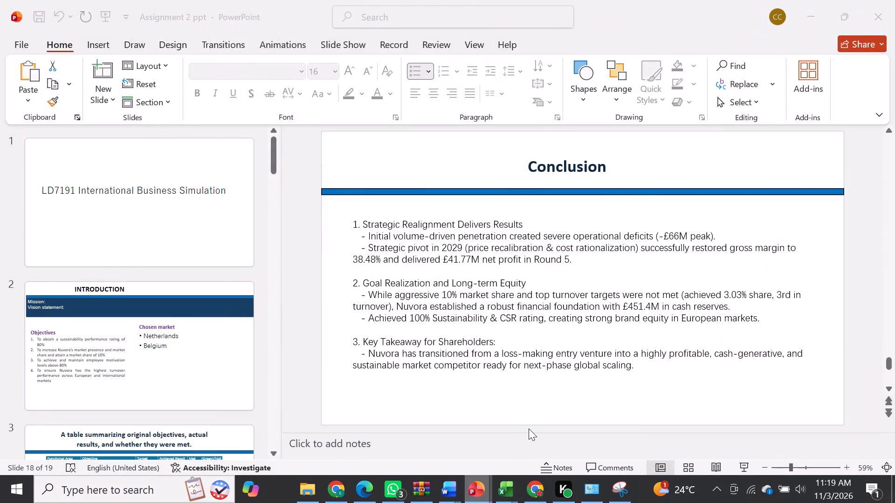
click(198, 215)
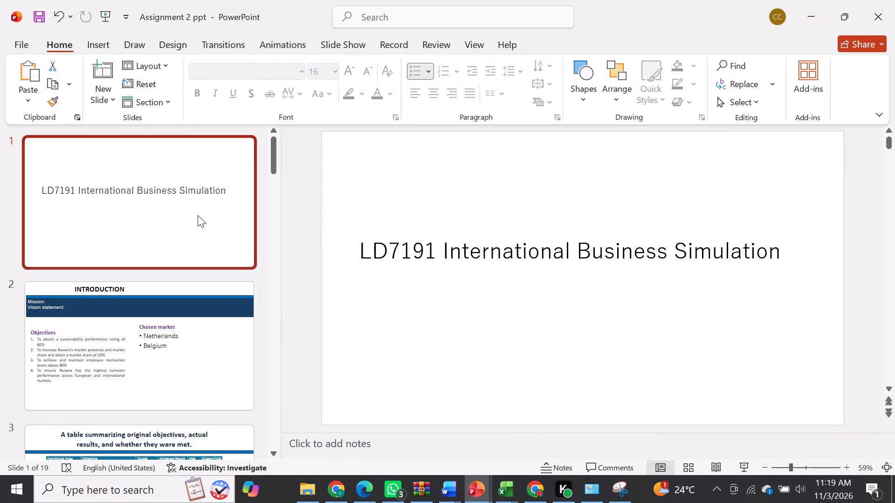
key(Down)
key(Down)
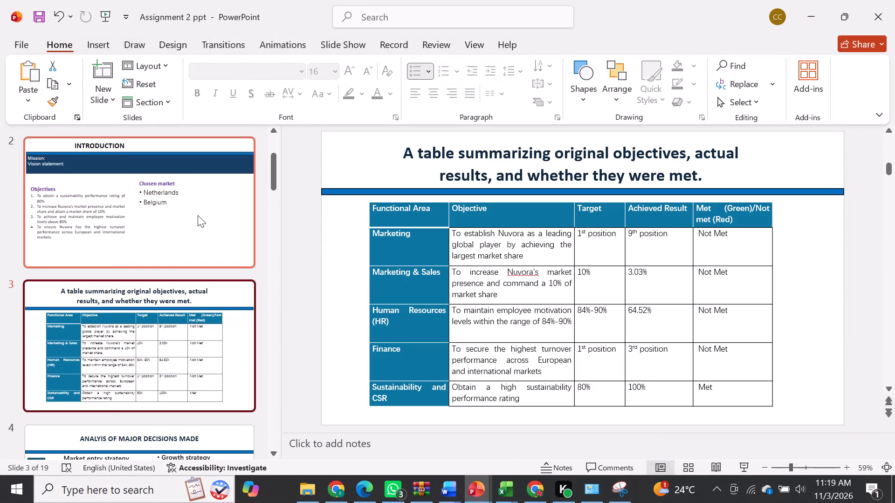
key(Down)
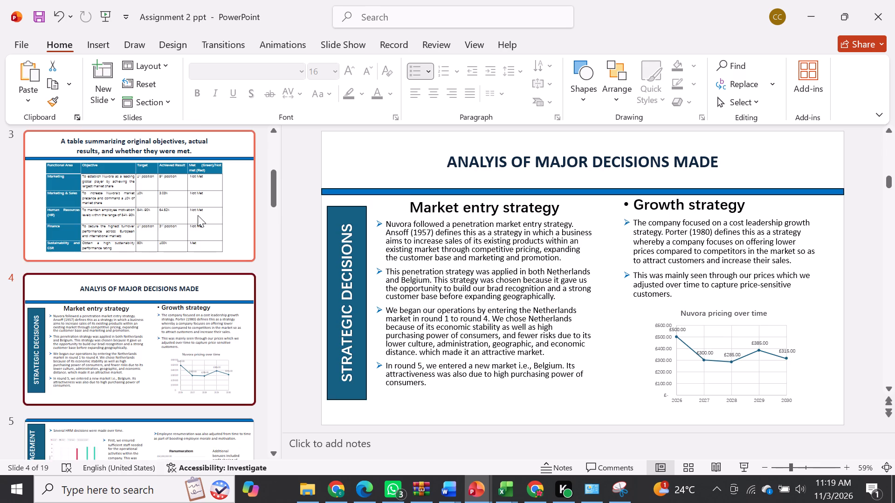
key(Down)
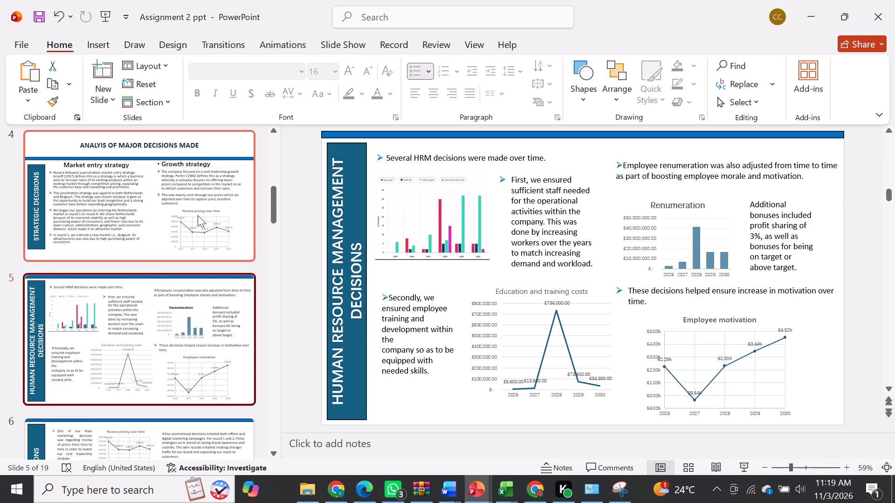
key(Down)
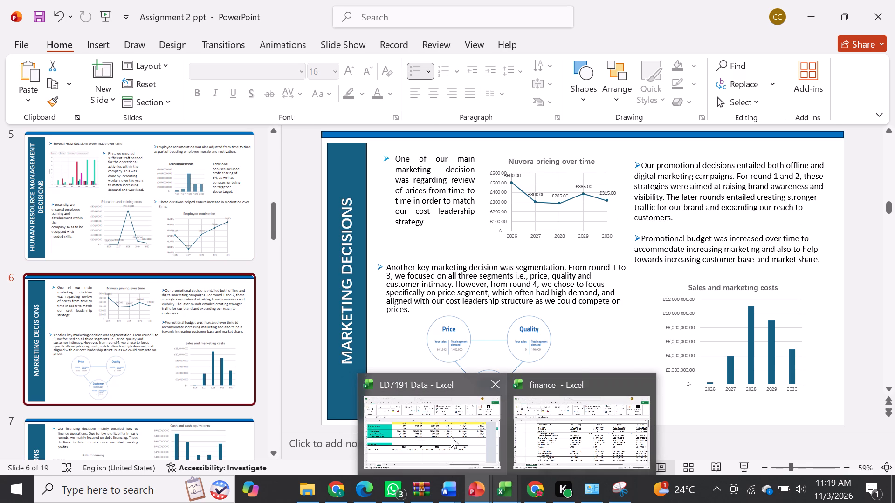
Switch to the LD7191 Data workbook in Excel and examine Sheet1's company performance and financial tables.
click(451, 436)
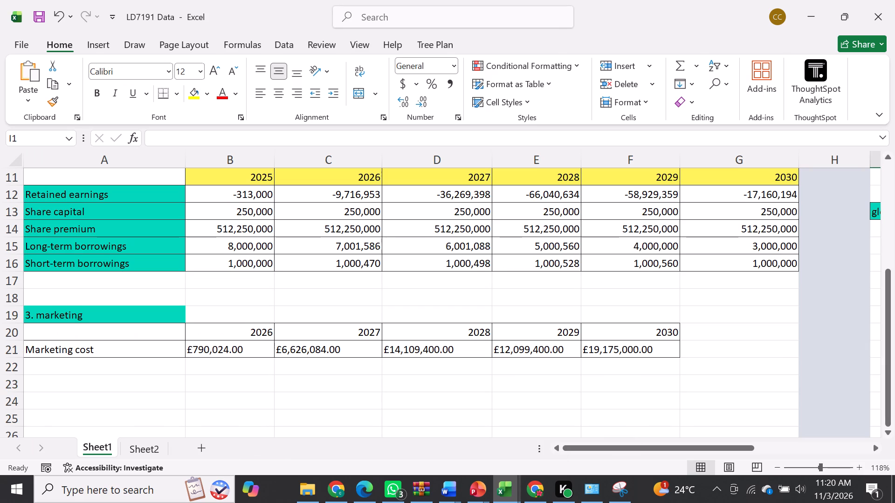
scroll(426, 390, up, 2)
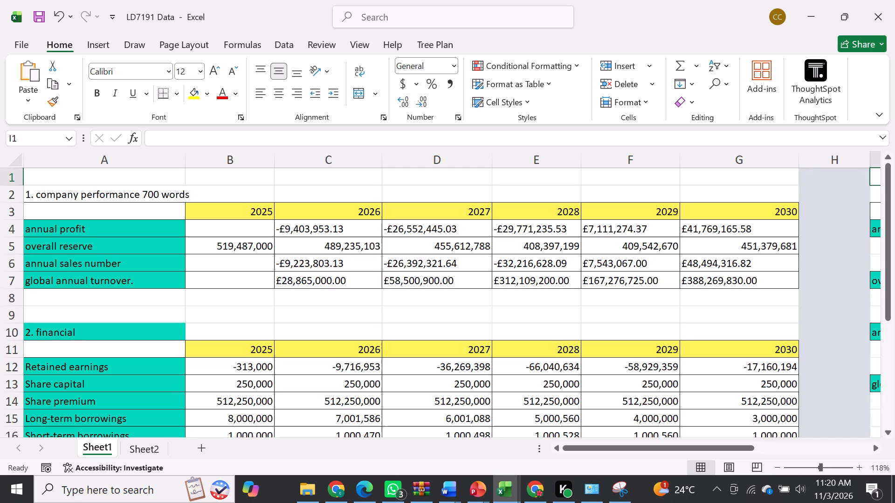
Switch to the NUVORA PDF in Edge and examine the pages from Financial Turnaround: Phase 4 through Belgium Entry to Operational Structure.
click(358, 491)
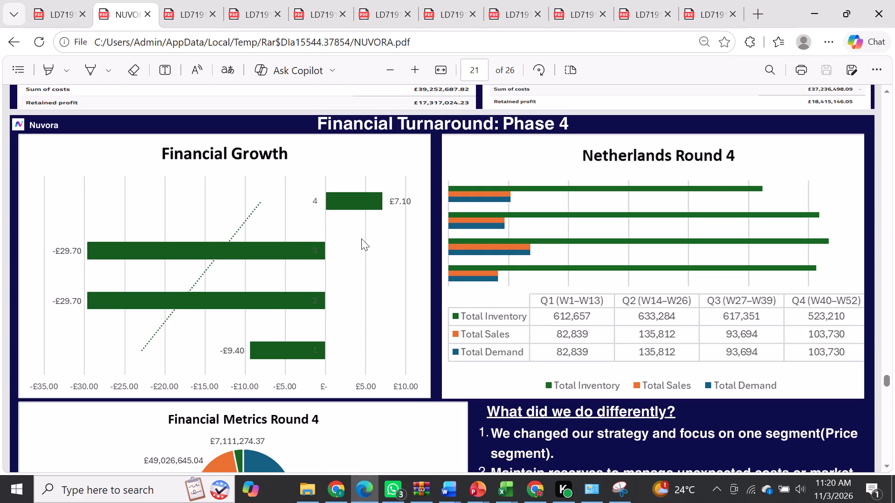
scroll(361, 238, left, 2)
scroll(424, 346, right, 3)
scroll(424, 346, down, 1)
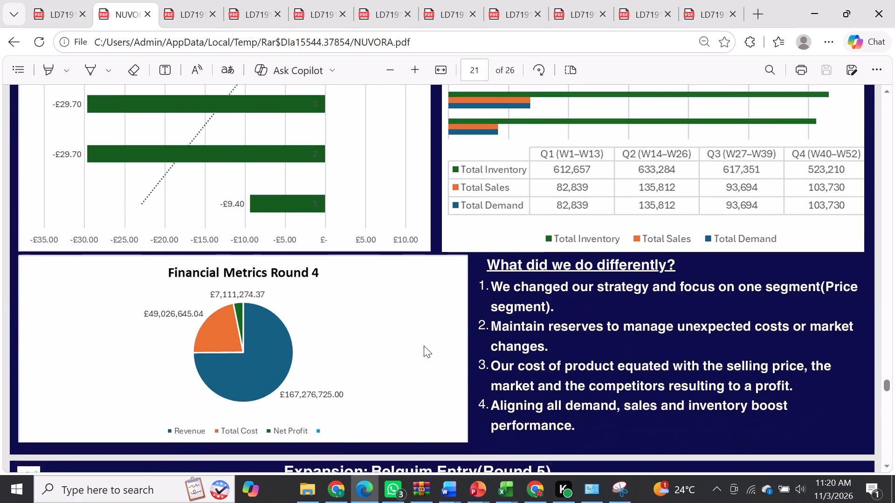
scroll(424, 346, down, 1)
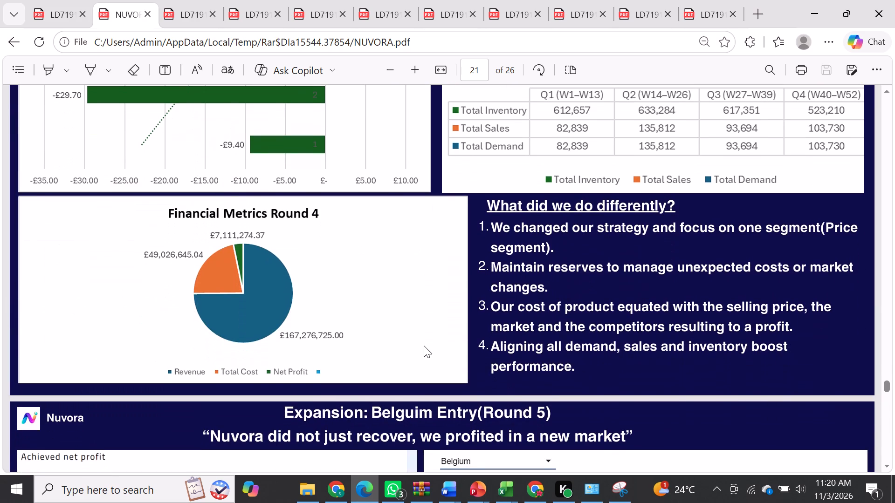
scroll(424, 346, down, 3)
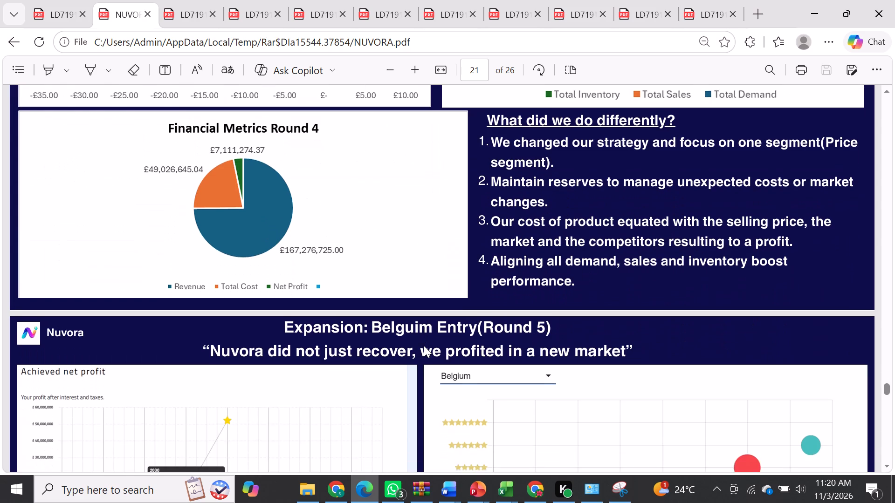
scroll(424, 346, down, 5)
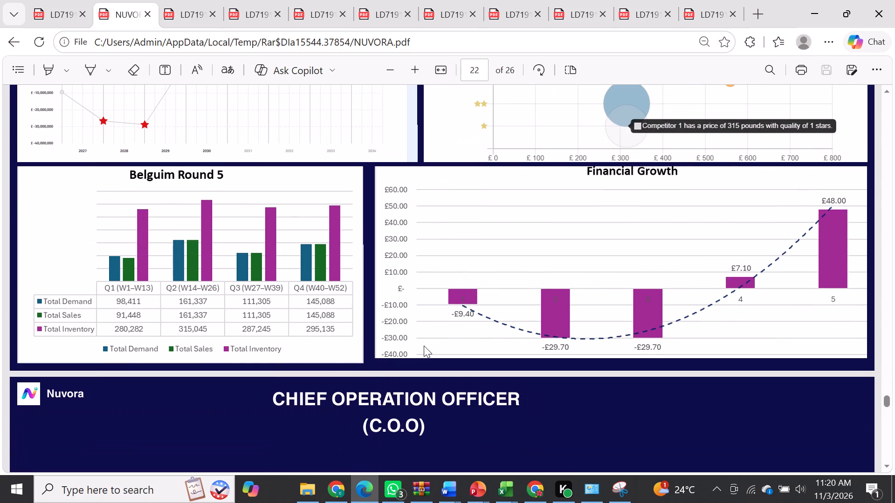
scroll(424, 346, down, 3)
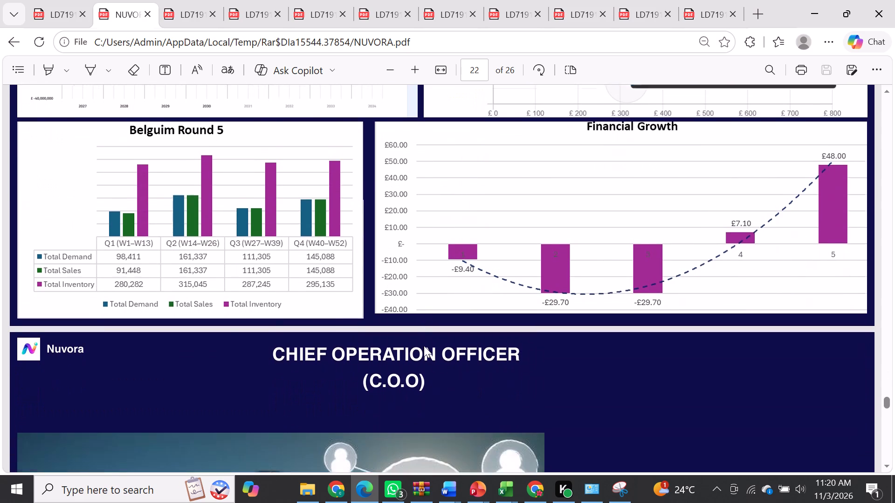
scroll(424, 346, down, 9)
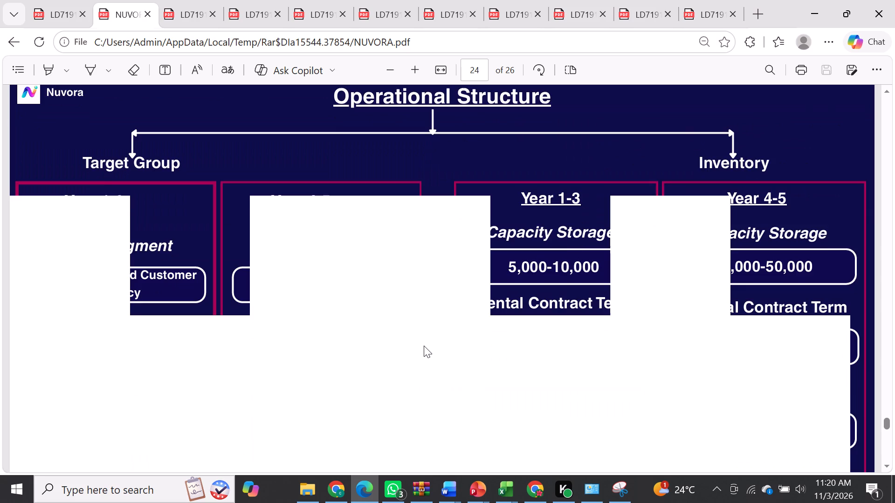
scroll(424, 346, down, 1)
Go back through the NUVORA PDF to examine the Phase 4 charts and the Retained Net Profit (2026-2030) results tables.
scroll(424, 346, up, 11)
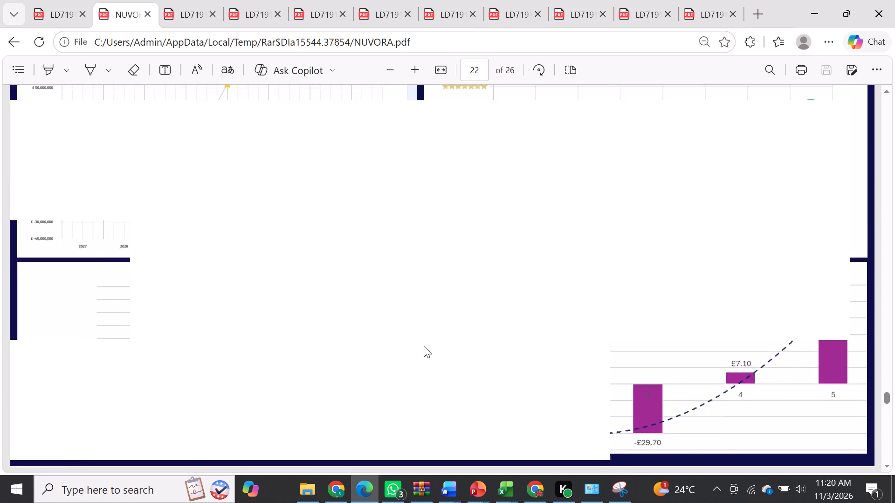
scroll(424, 346, up, 1)
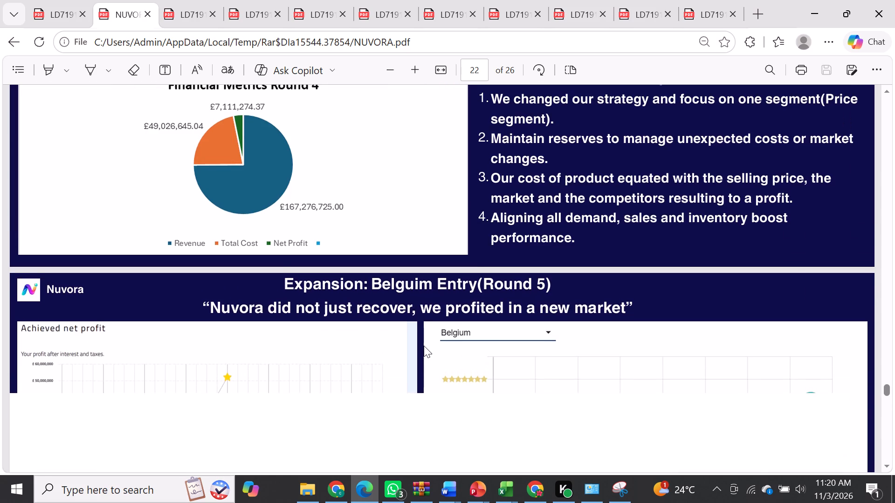
scroll(424, 346, up, 5)
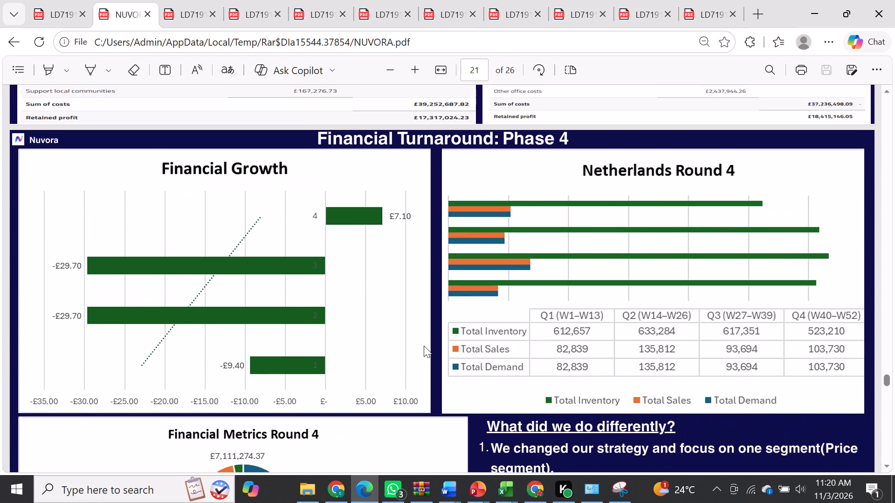
scroll(424, 346, up, 1)
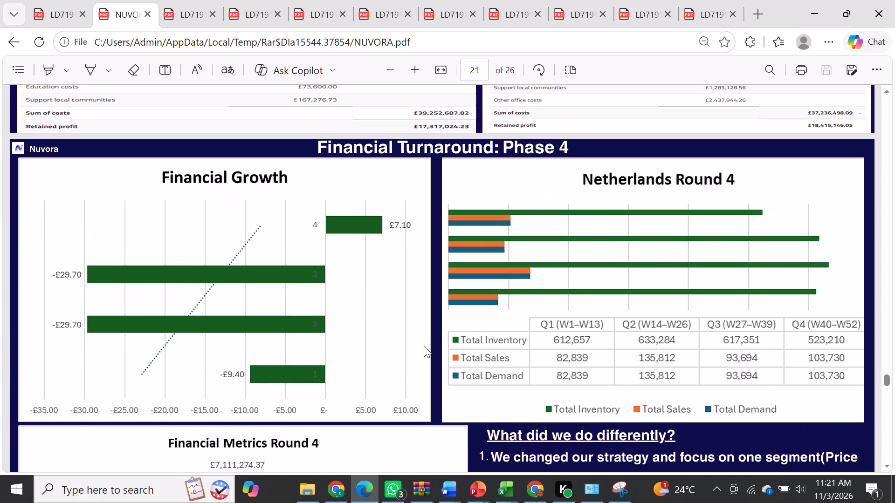
scroll(424, 346, up, 4)
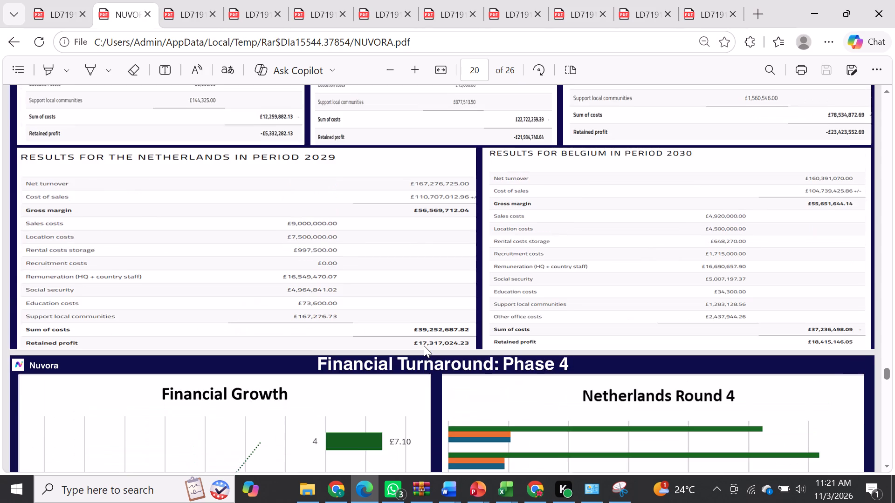
scroll(424, 346, up, 3)
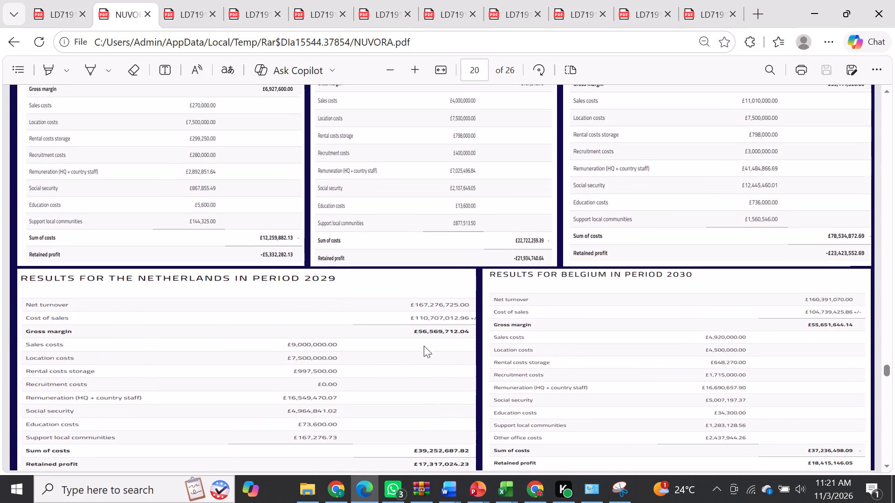
scroll(424, 346, up, 2)
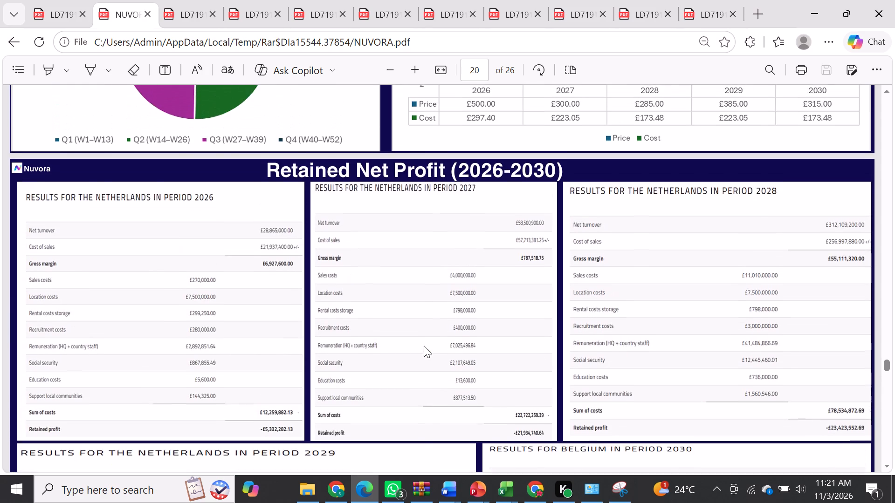
Examine the NUVORA PDF's Pricing and Cost Structure chart, Rounds 1–3 financial diagnosis charts, and Netherlands Failure Phase revenue, cost and profit figures.
scroll(424, 346, up, 4)
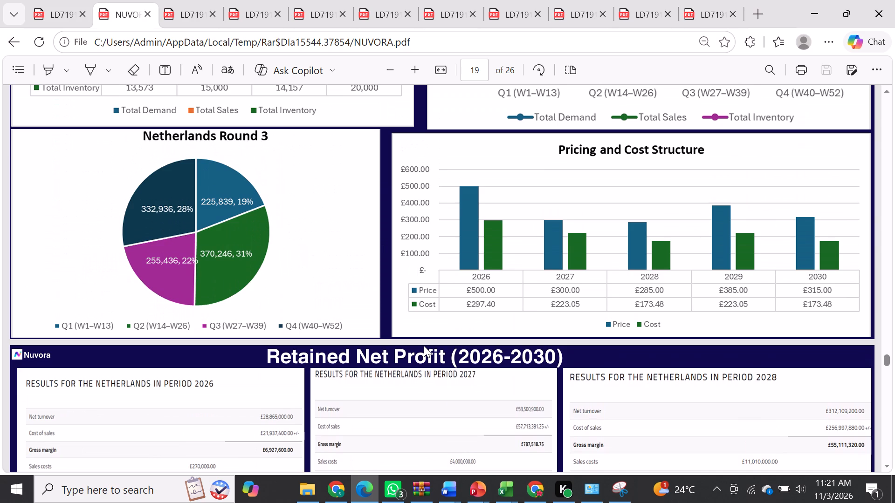
scroll(424, 346, up, 2)
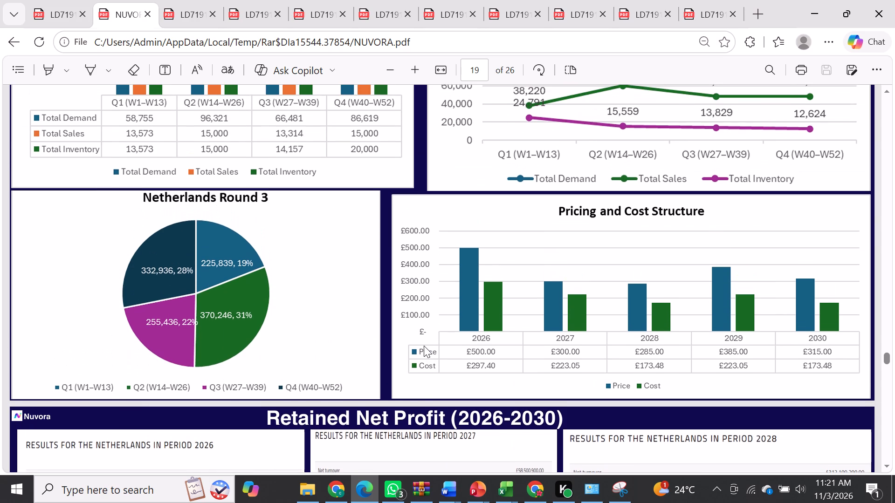
scroll(424, 346, up, 1)
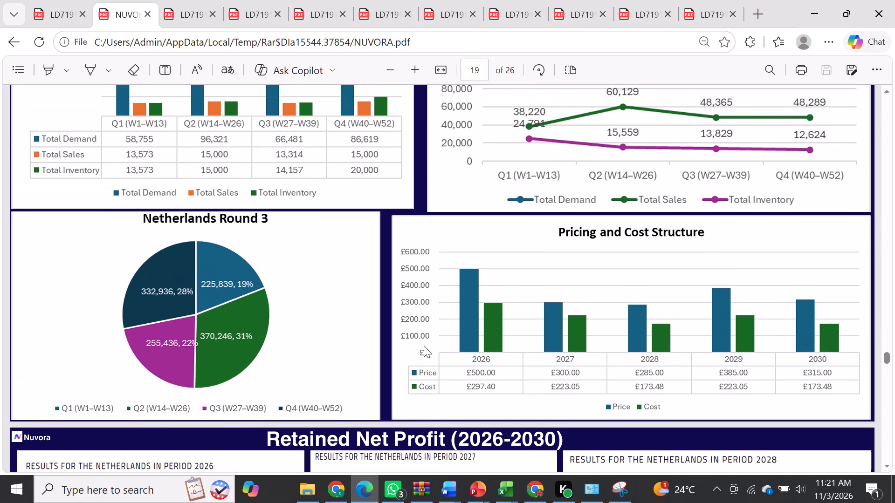
scroll(424, 346, up, 3)
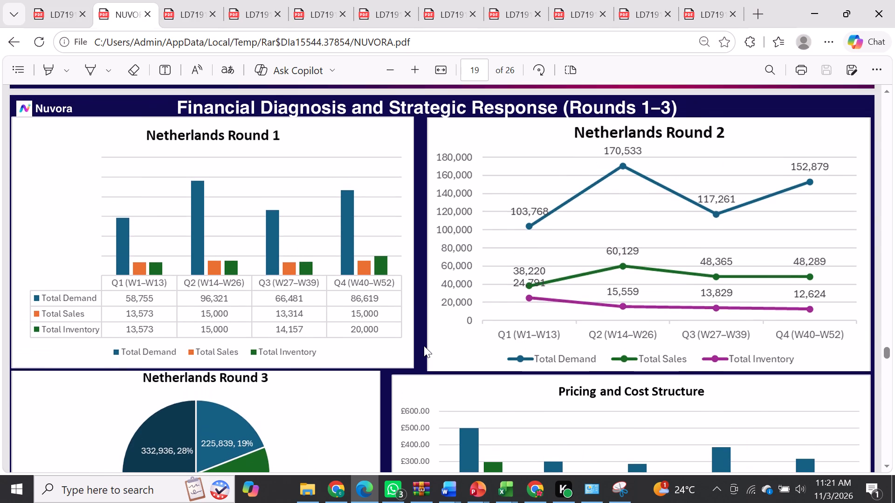
scroll(424, 346, up, 1)
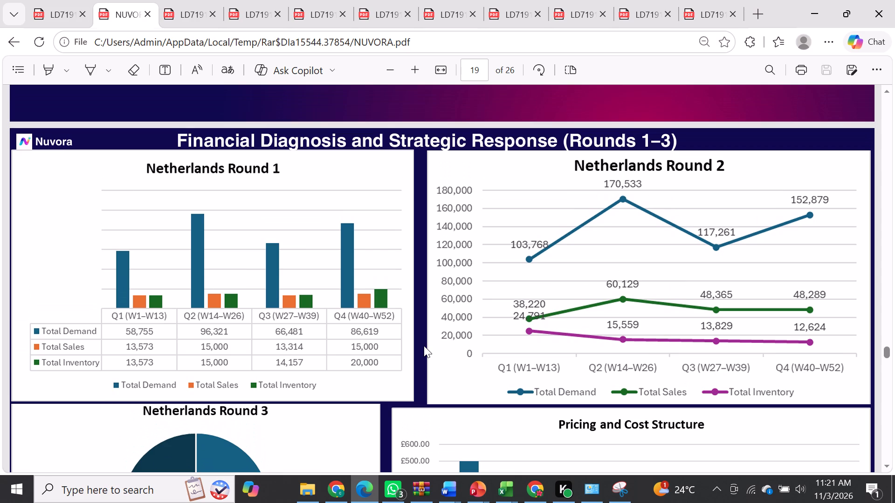
scroll(424, 346, up, 5)
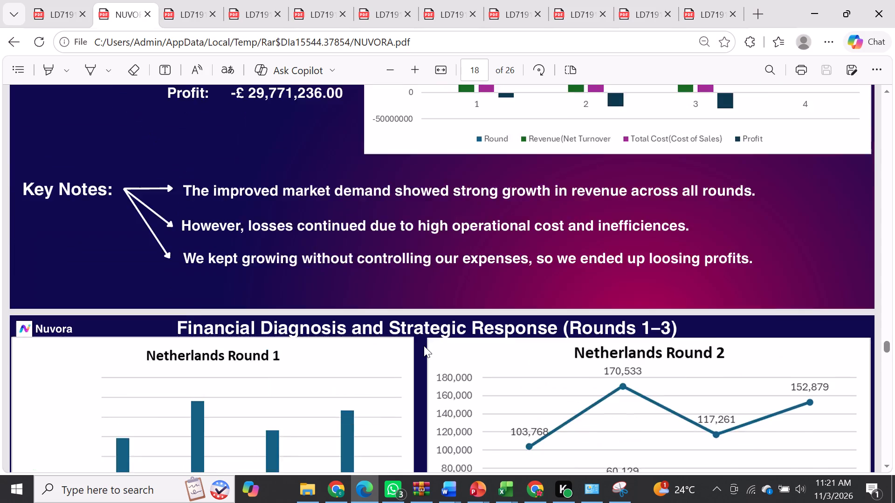
scroll(424, 346, up, 1)
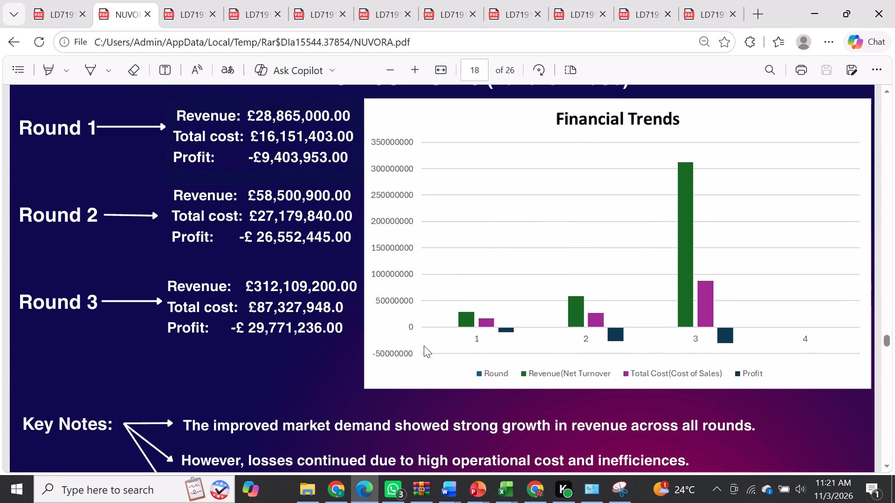
scroll(424, 346, up, 2)
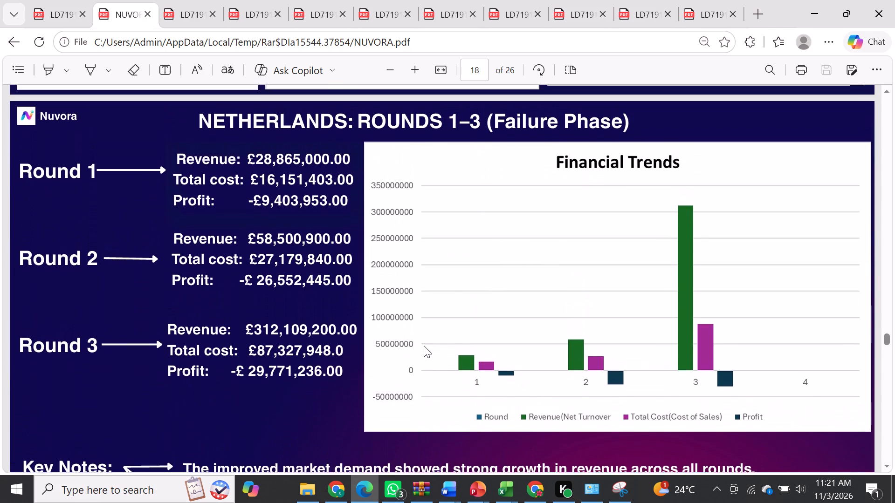
scroll(424, 346, up, 1)
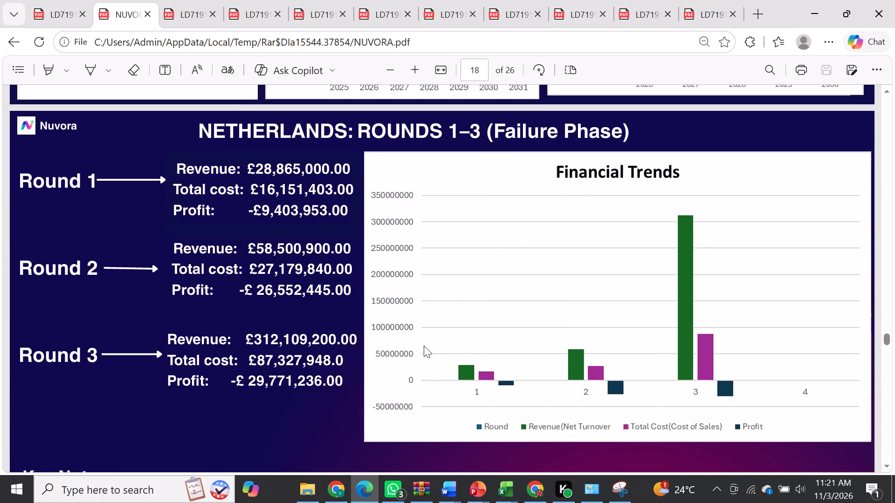